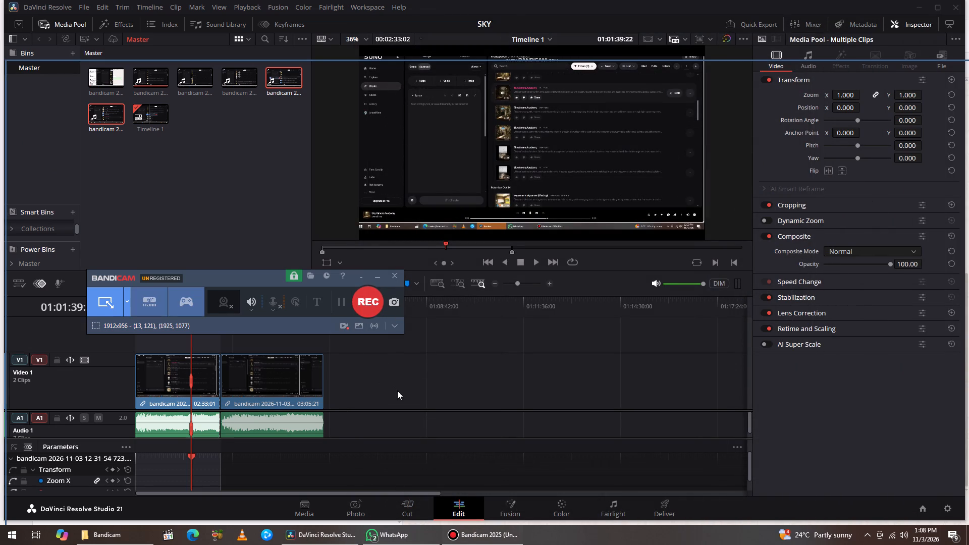
click(394, 276)
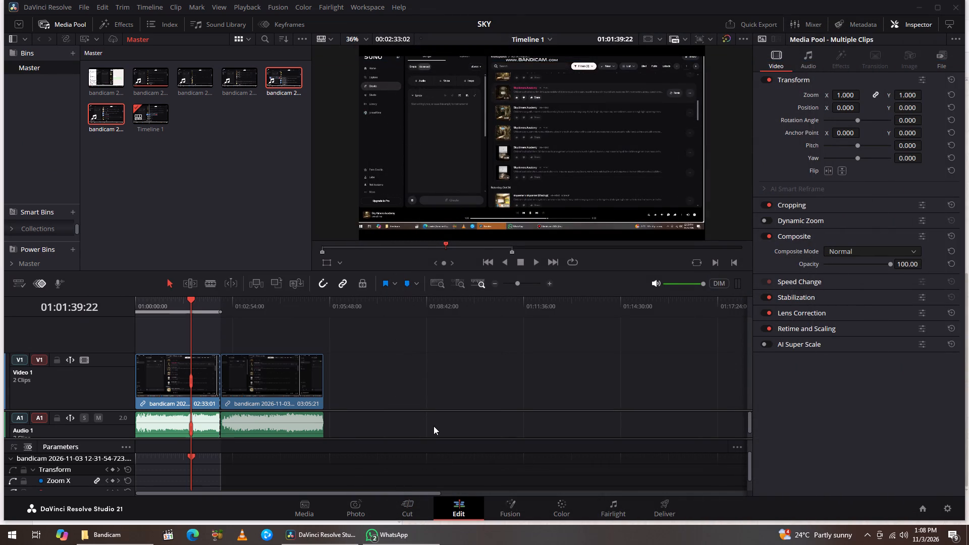
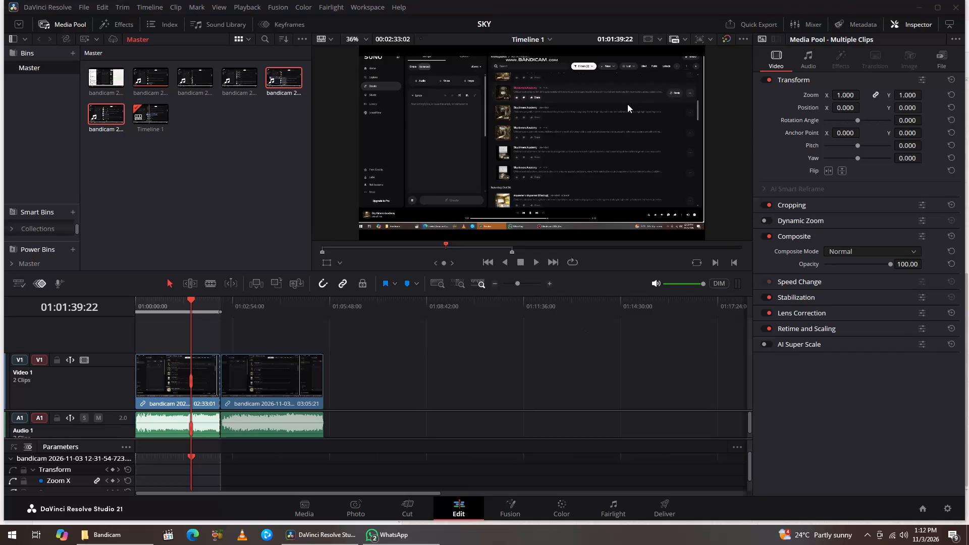
Switch to DaVinci Resolve and delete both Bandicam clips from Timeline 1.
click(189, 178)
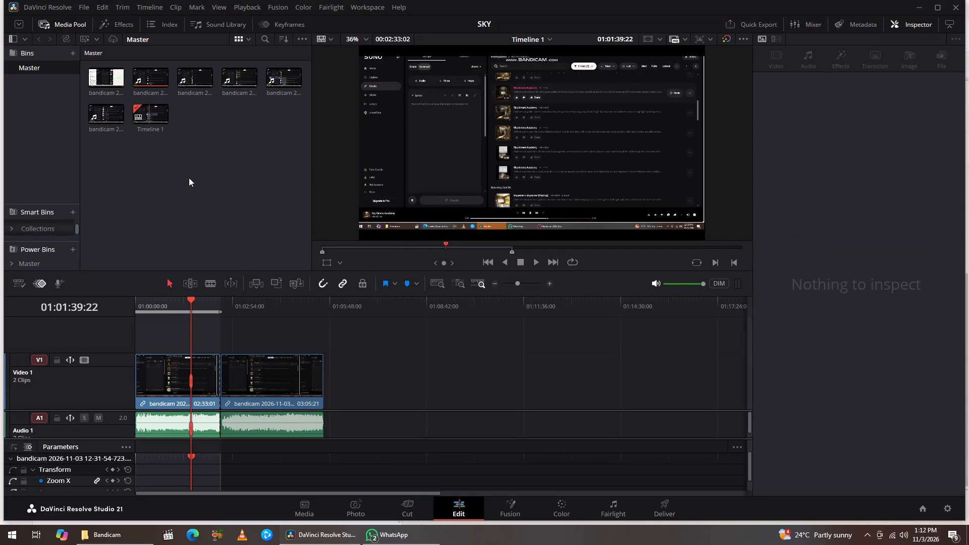
drag(383, 390, 80, 426)
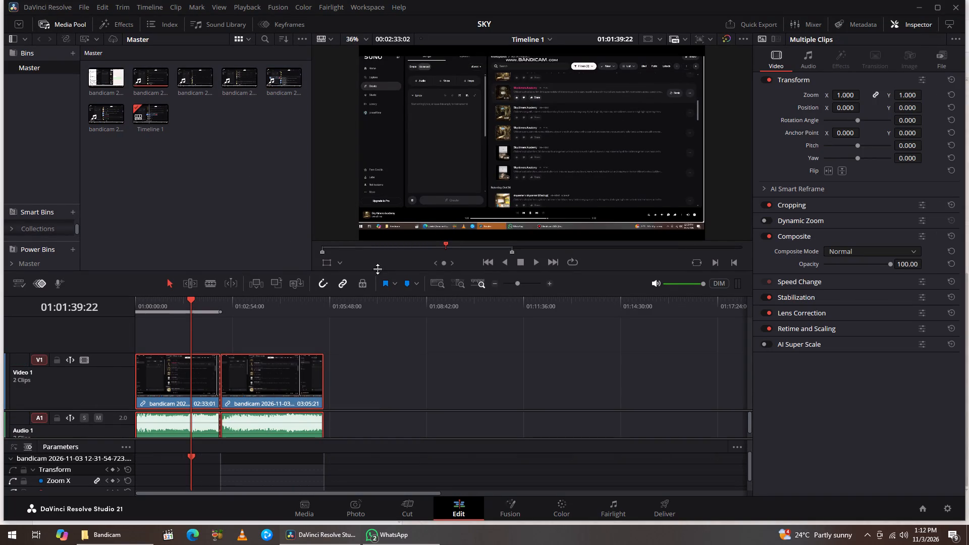
key(BackSpace)
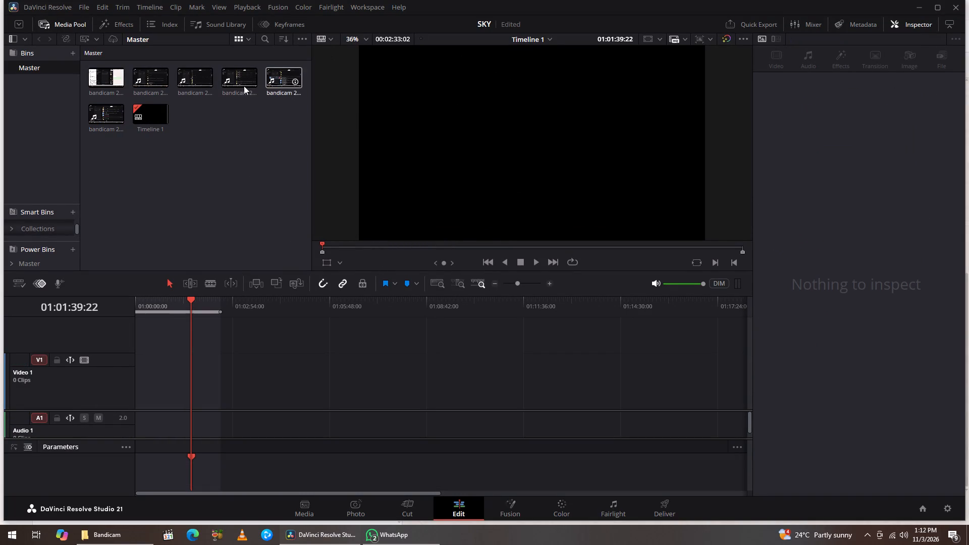
Delete Timeline 1 from the Master bin of the media pool.
click(145, 121)
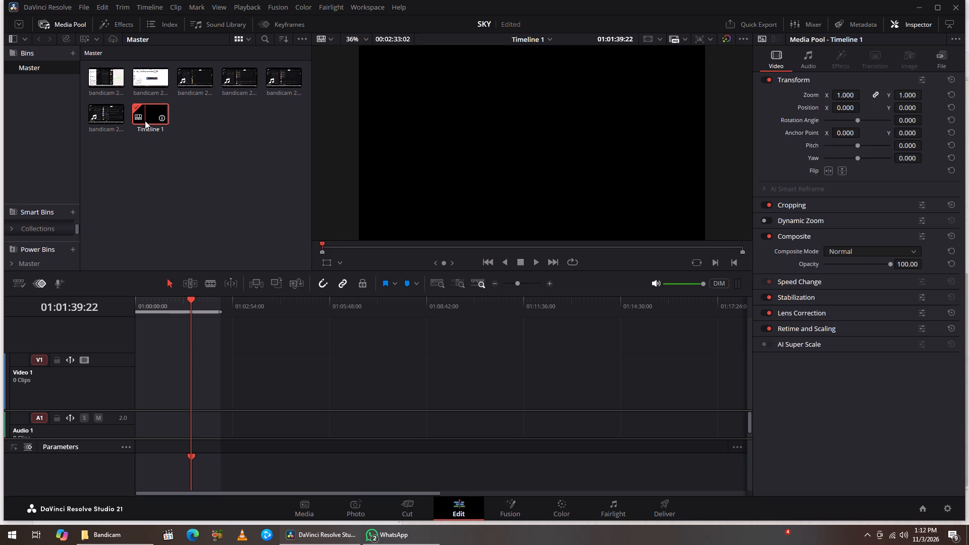
key(BackSpace)
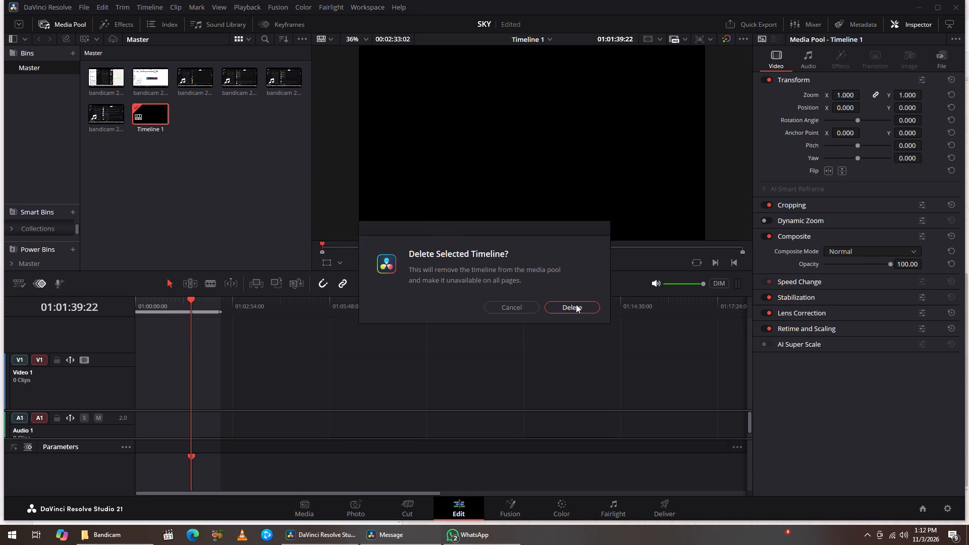
click(571, 306)
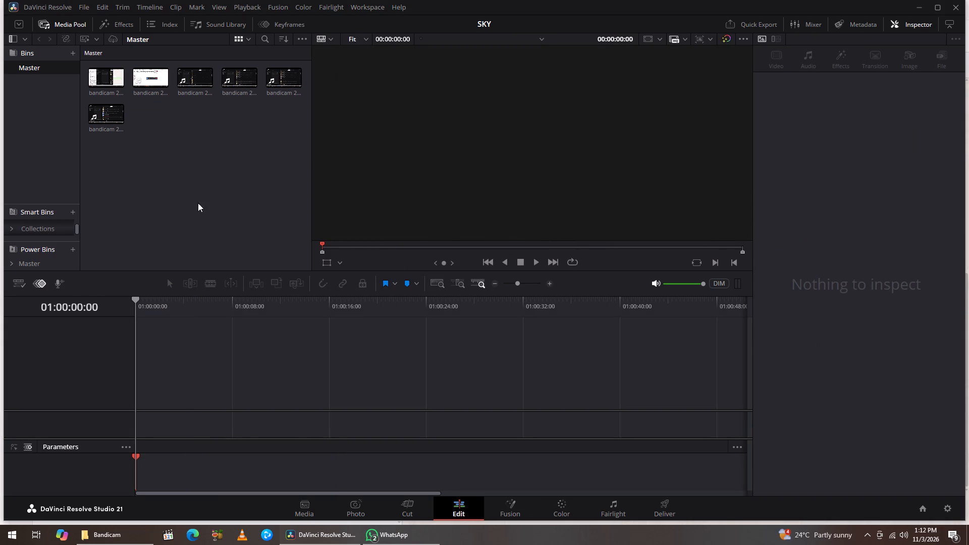
Place all six Bandicam recordings from the Master bin on a new timeline, starting at 01:00:00:00.
drag(289, 147, 39, 66)
drag(95, 83, 106, 131)
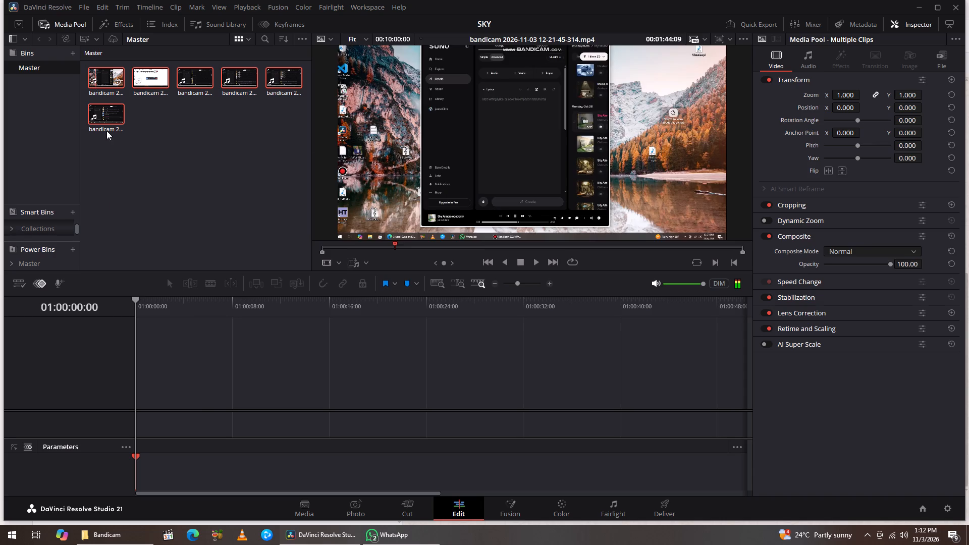
drag(106, 131, 140, 421)
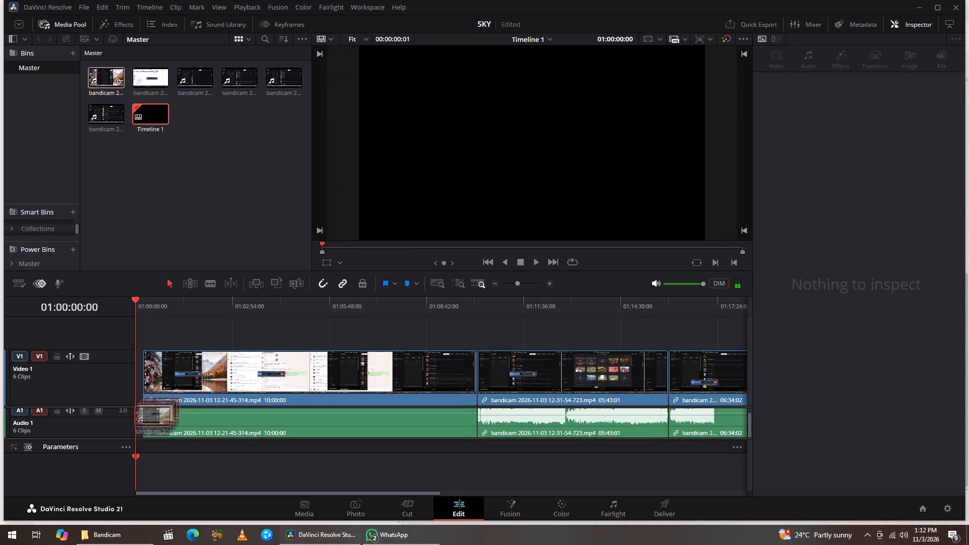
drag(140, 421, 127, 418)
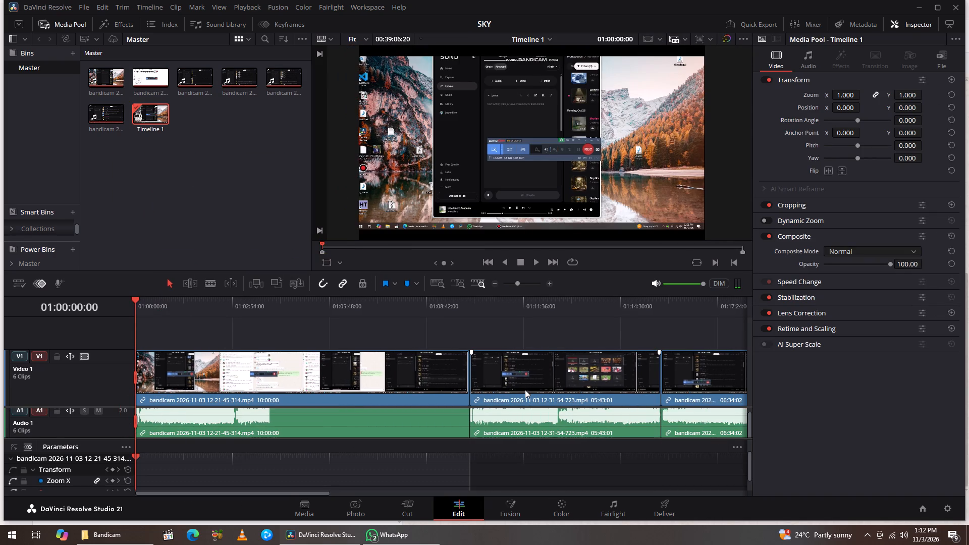
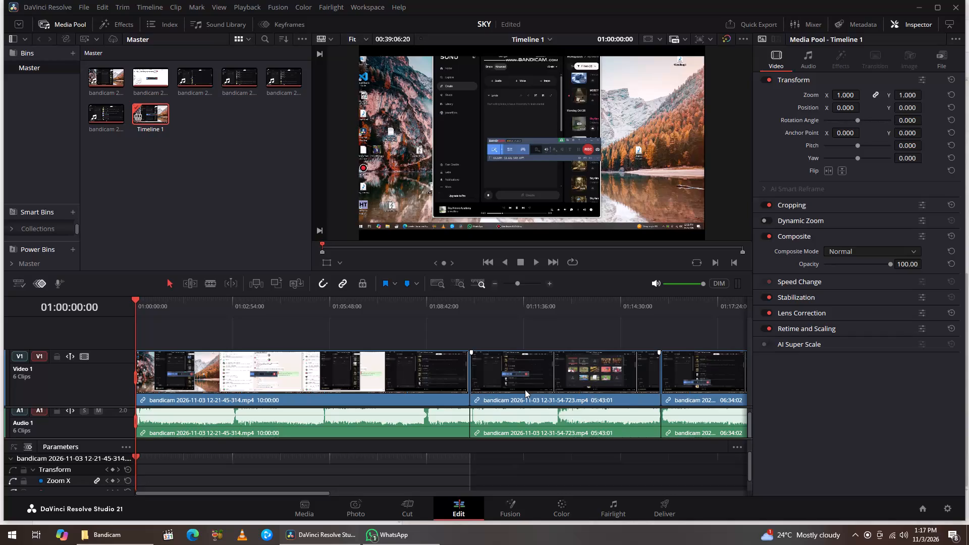
Find where the song begins in the first Bandicam clip and split the clip at 01:00:06:12.
click(144, 308)
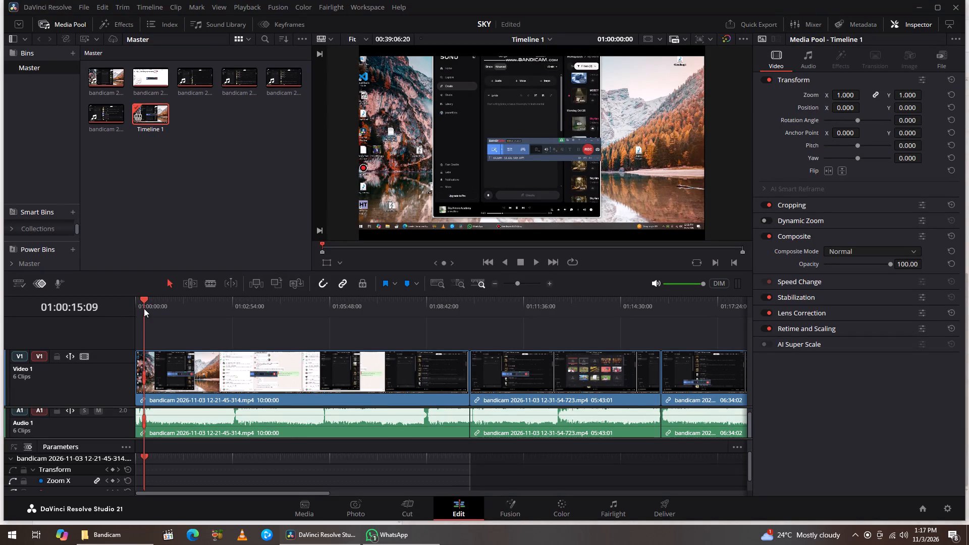
click(141, 307)
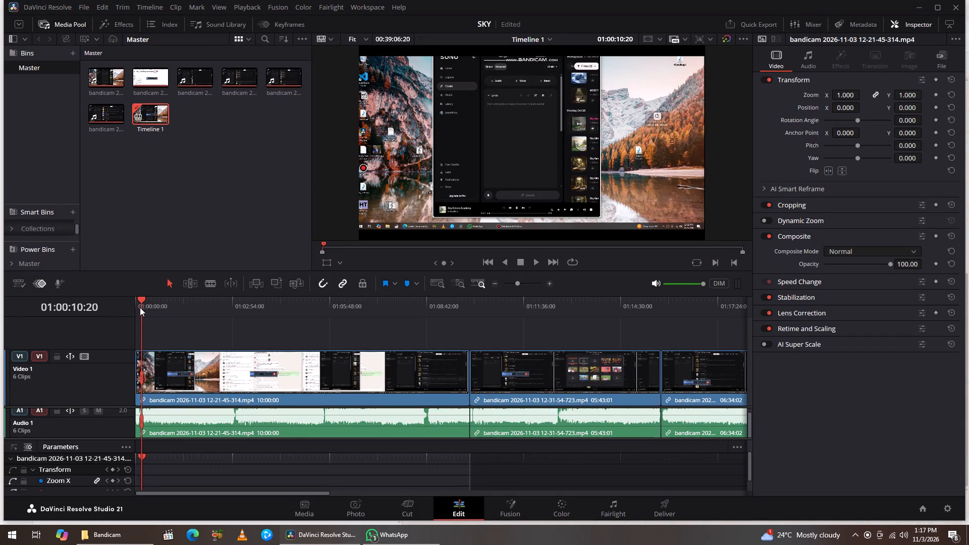
alt+scroll(169, 346, up, 15)
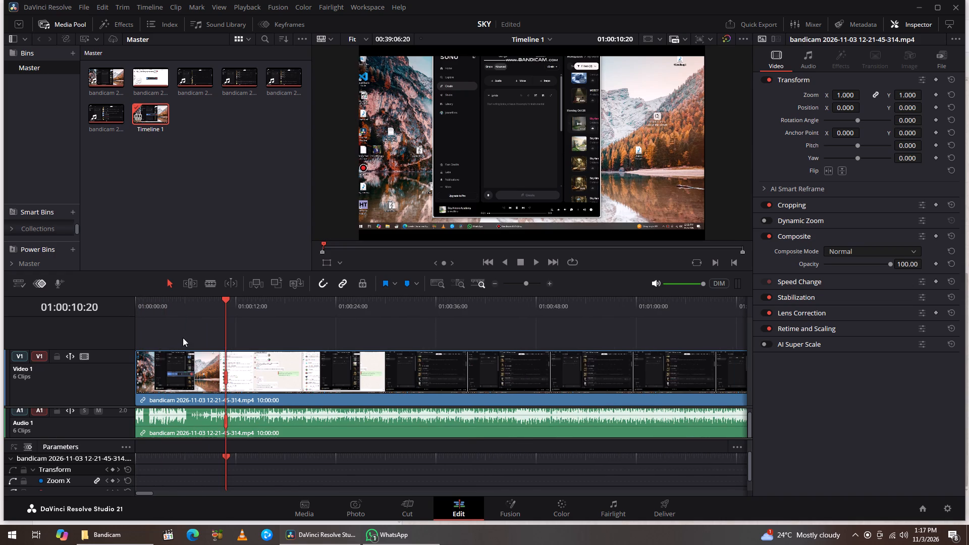
click(192, 311)
key(space)
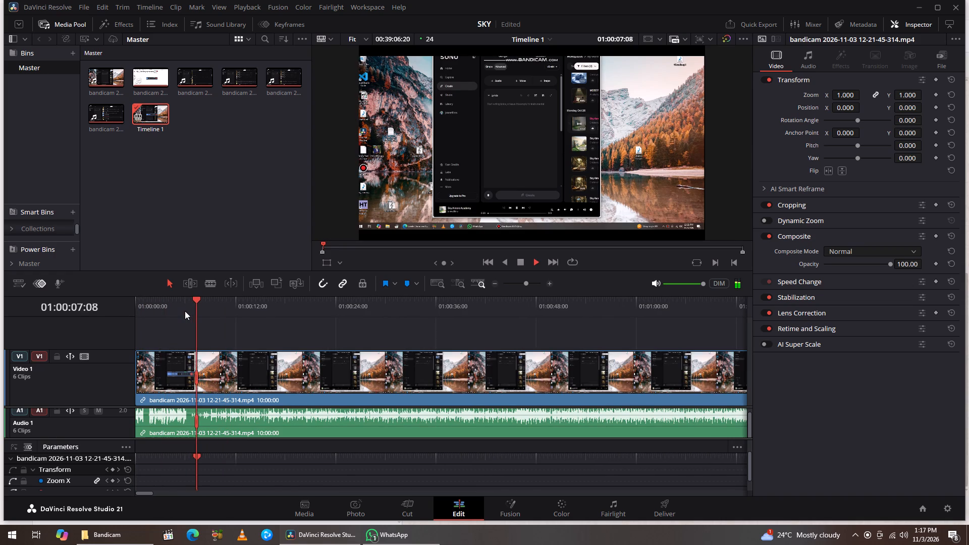
key(space)
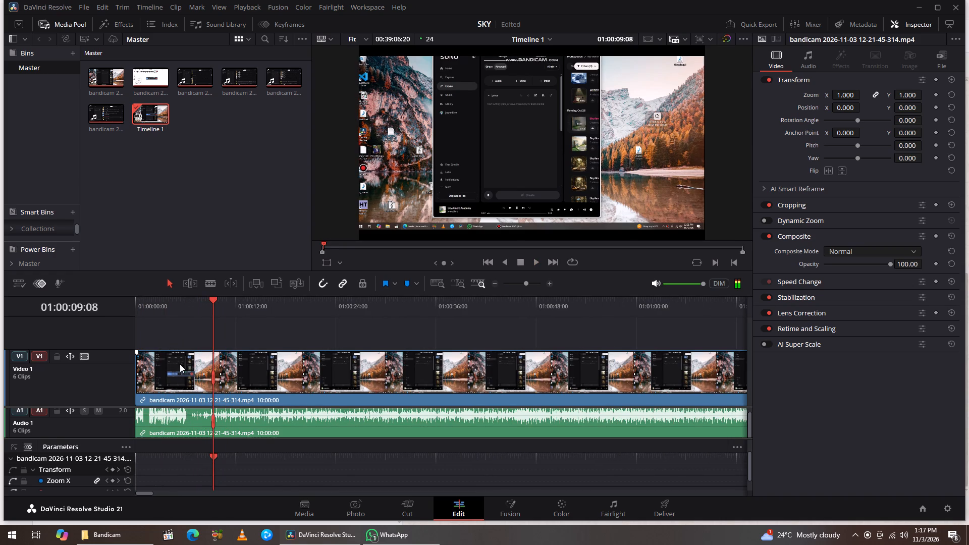
click(198, 312)
click(190, 315)
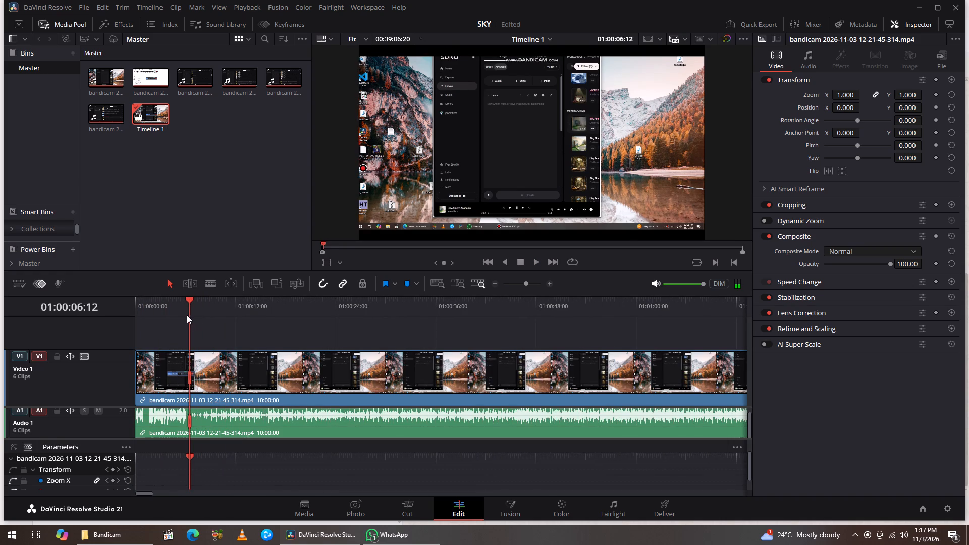
key(ctrl+b)
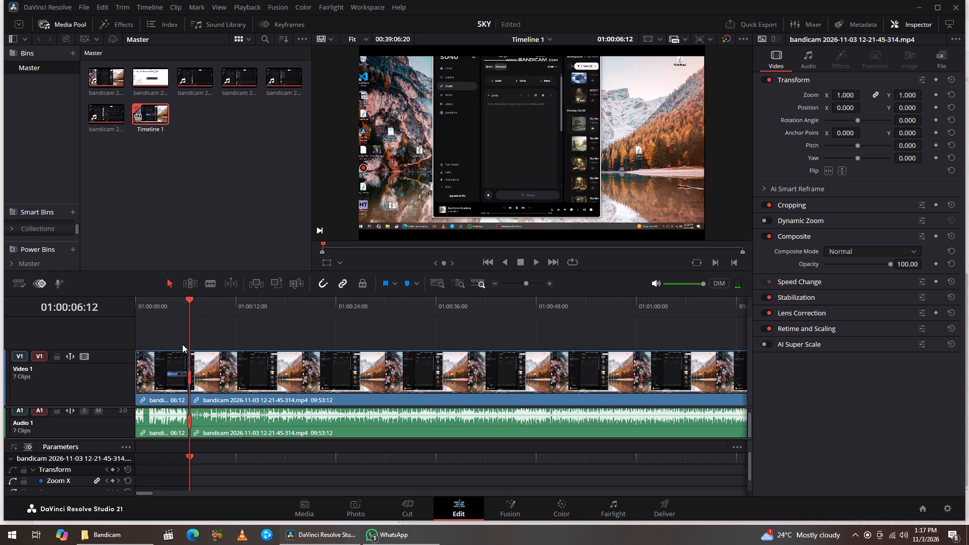
Delete the short segment before the cut and move the remaining first clip back to the timeline start at 01:00:00:00.
click(170, 377)
key(BackSpace)
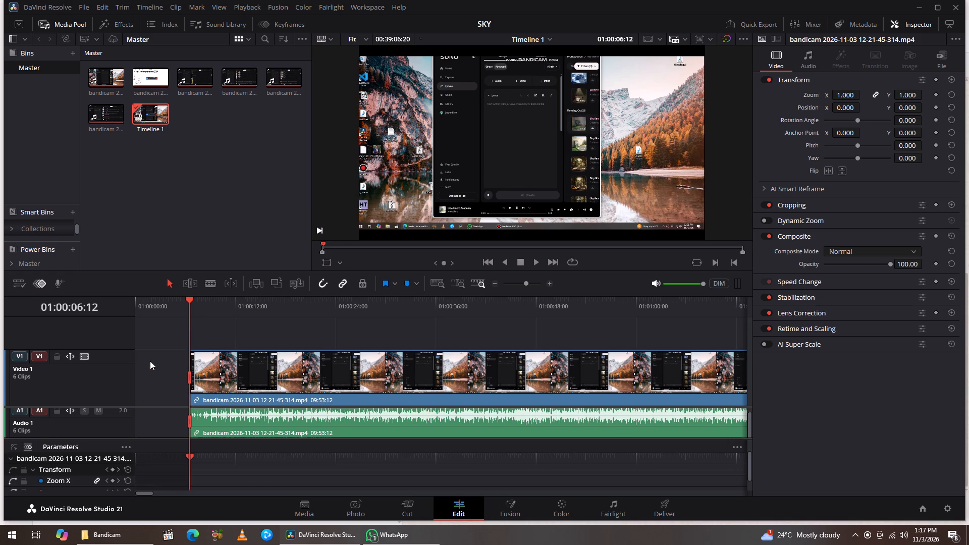
drag(252, 380, 127, 393)
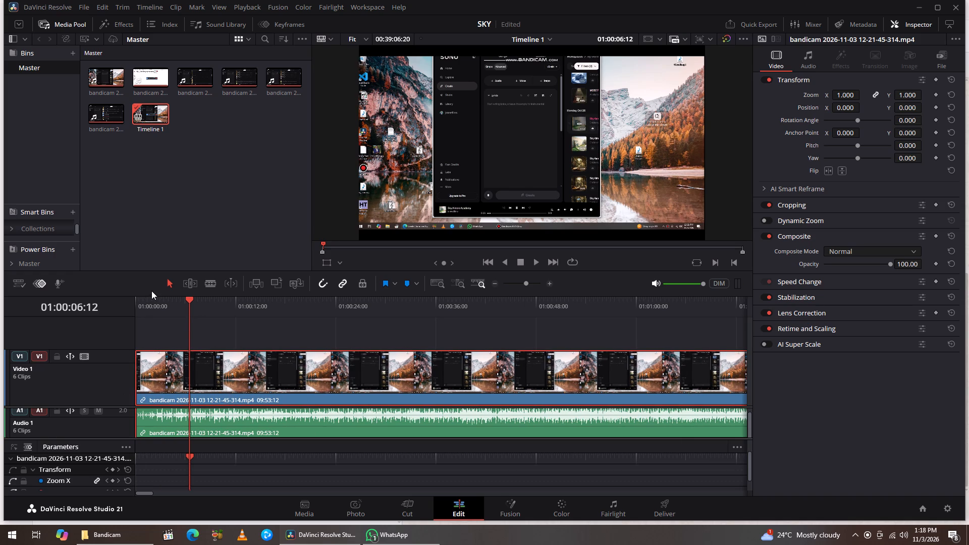
Play the timeline from its start to check the trimmed opening of the first clip.
click(144, 305)
drag(144, 306, 115, 306)
key(space)
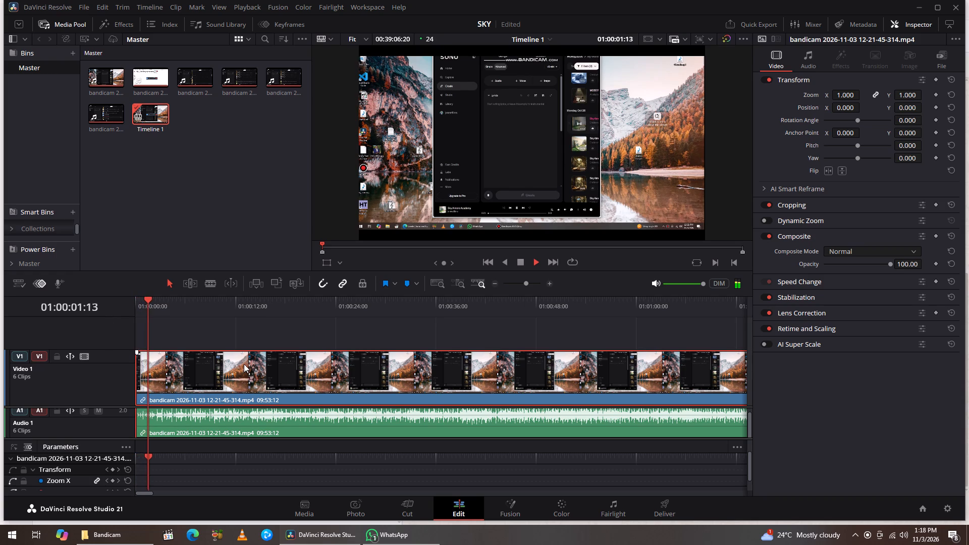
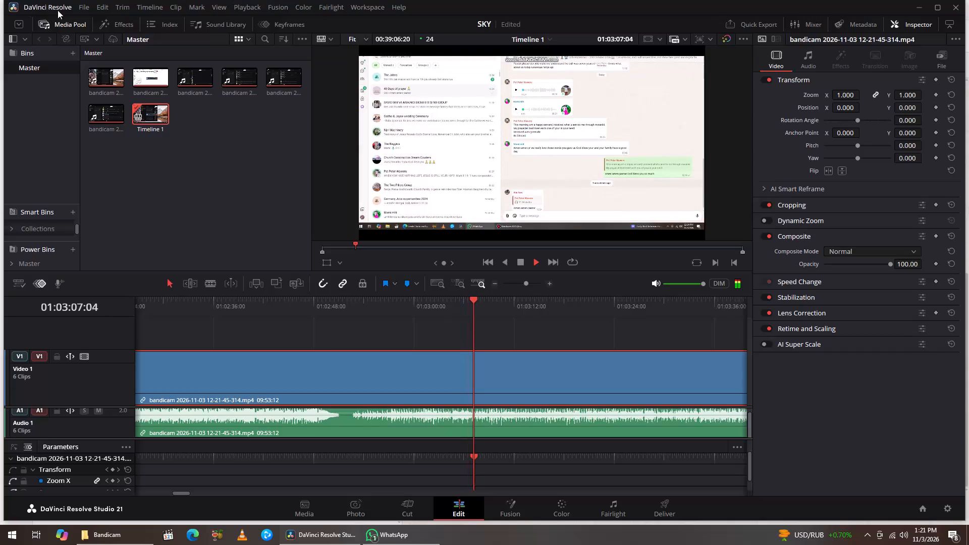
Locate the quiet gap in the first clip's audio where the first song ends and split the clip at 01:02:52:03.
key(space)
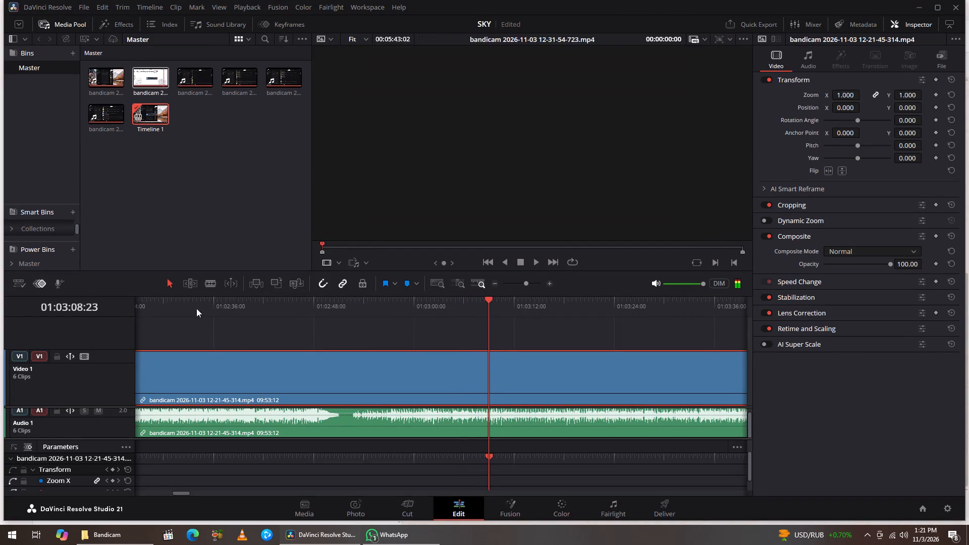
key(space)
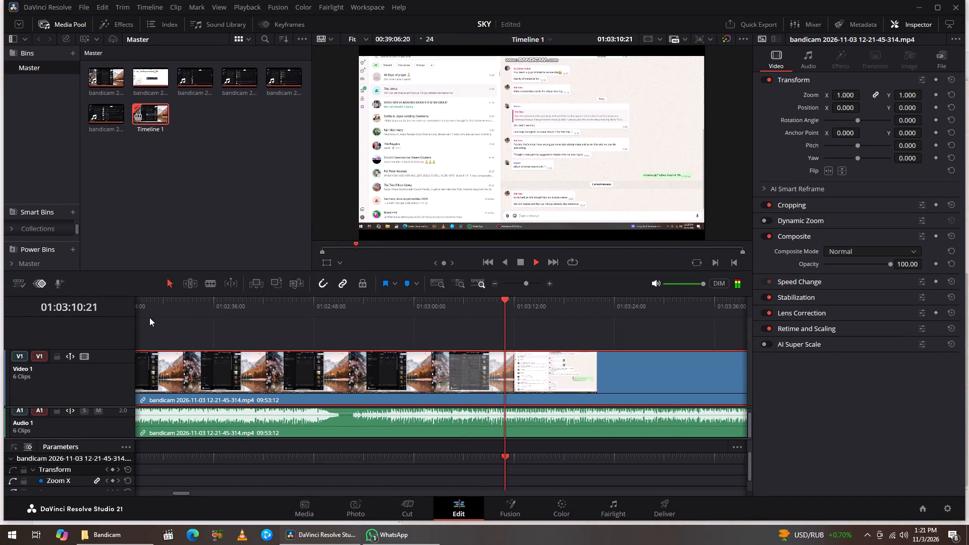
click(150, 307)
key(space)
alt+scroll(218, 329, down, 5)
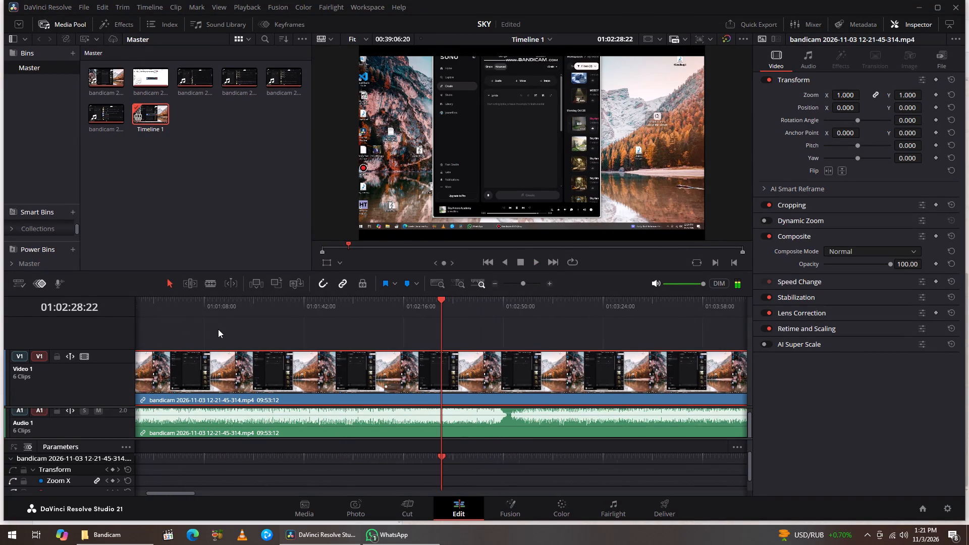
alt+scroll(218, 329, down, 9)
alt+scroll(218, 329, up, 7)
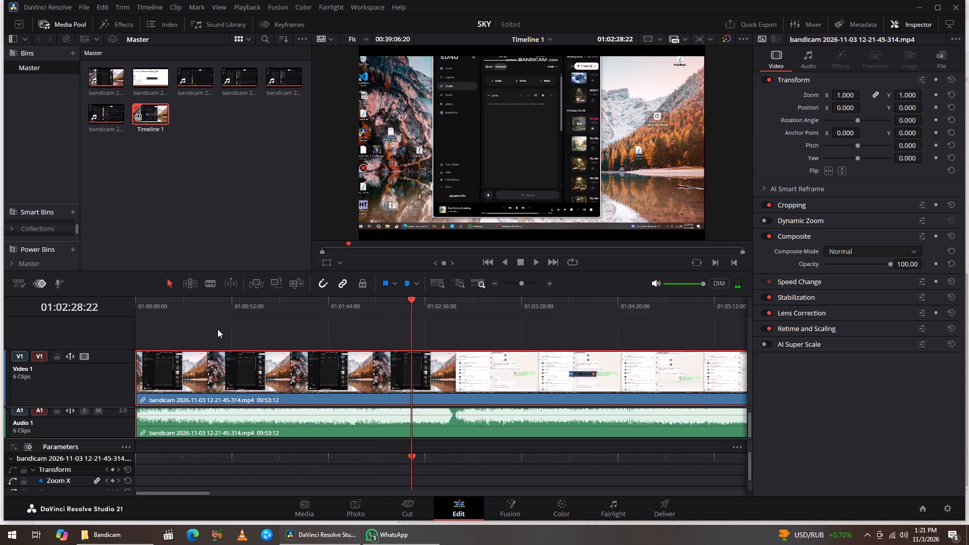
alt+scroll(218, 329, down, 3)
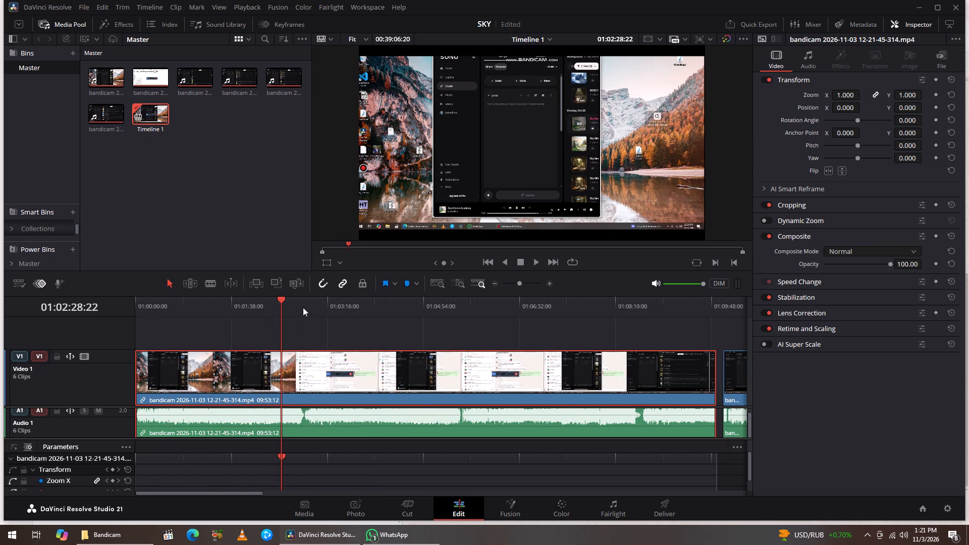
double_click(302, 306)
scroll(332, 355, up, 9)
alt+scroll(333, 355, up, 6)
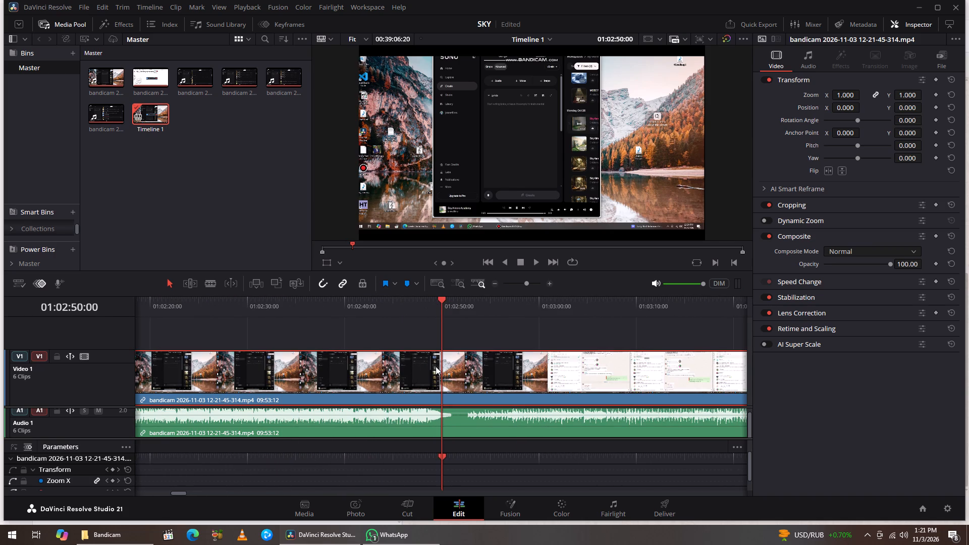
click(462, 311)
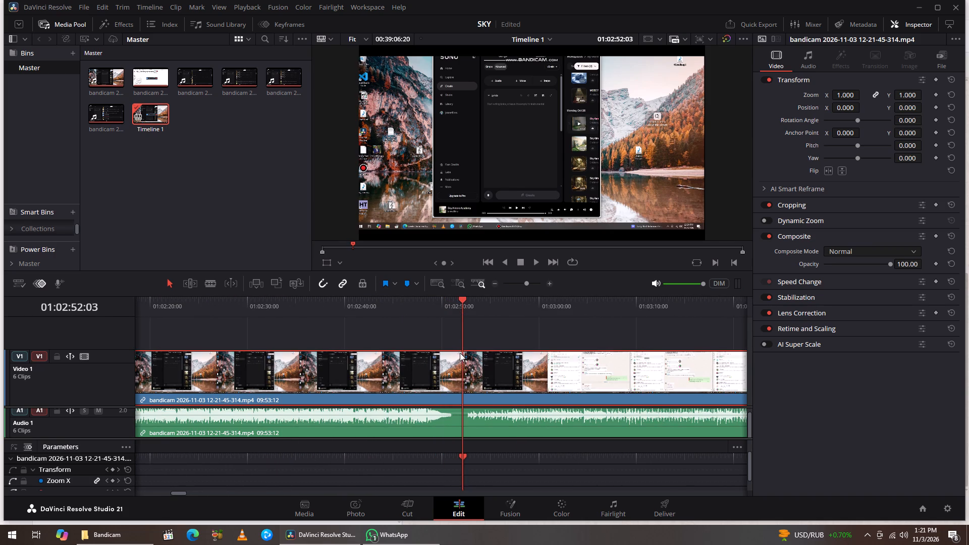
key(ctrl+b)
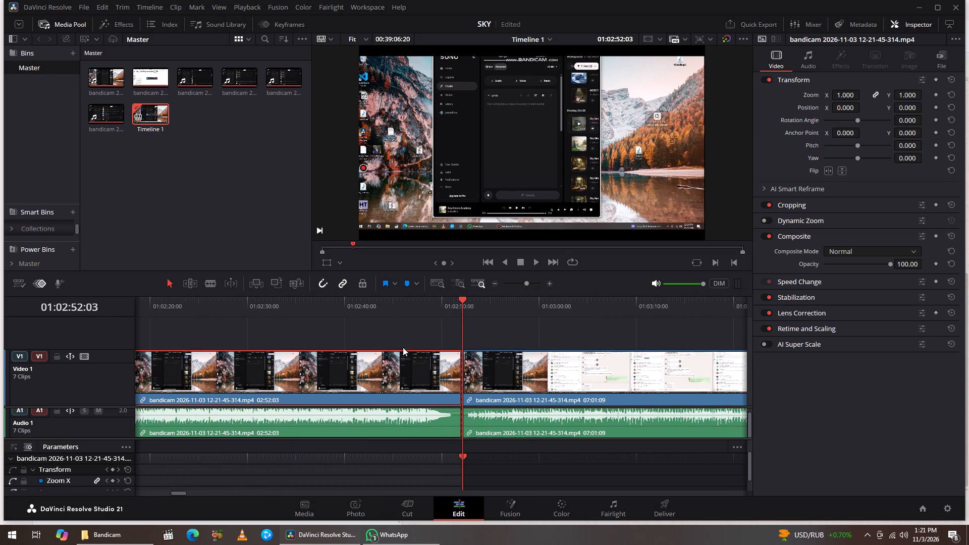
Mark the timeline's out point at the end of the first clip, at 01:02:52:03.
key(o)
Go to the delivery page and name the audio-only MP3 render Sky-Aimers 1.
click(664, 506)
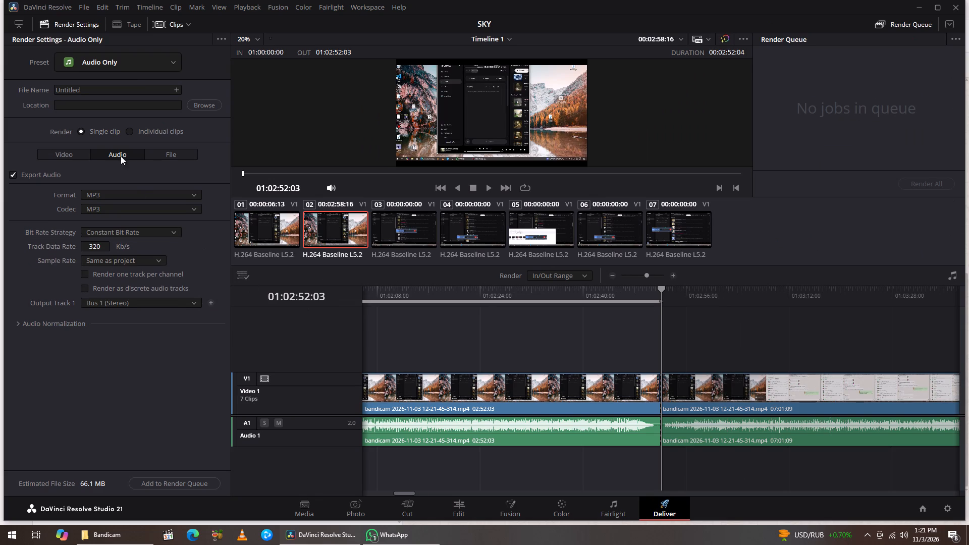
drag(94, 87, 3, 85)
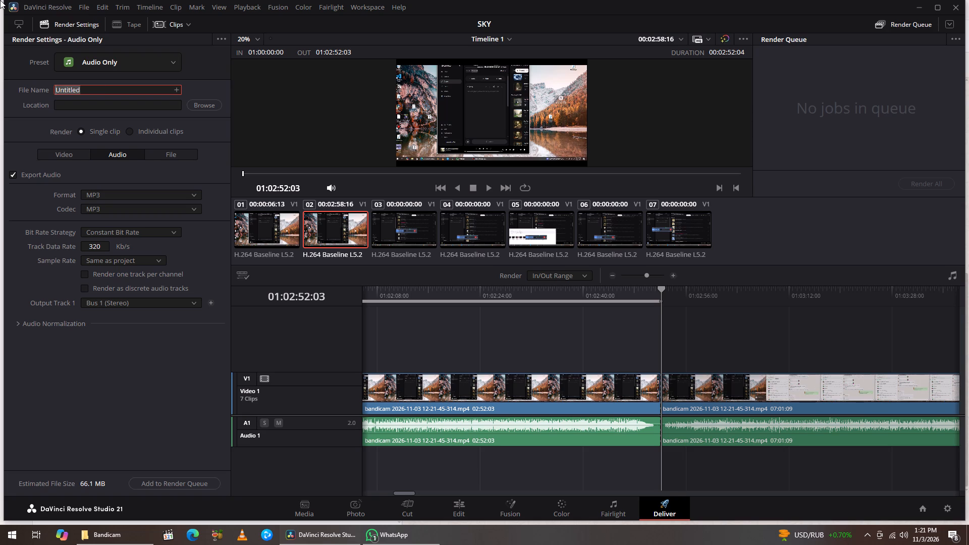
text(SK)
key(shift+y)
key(minus)
text(AI)
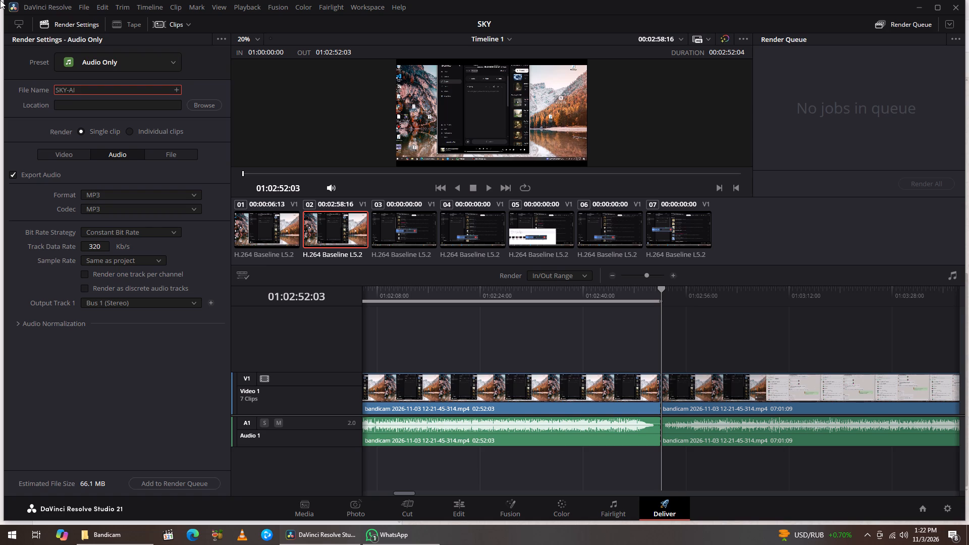
key(BackSpace)
key(BackSpace)
key(BackSpace)
key(BackSpace)
key(BackSpace)
text(ky)
key(shift+underscore)
key(BackSpace)
key(minus)
key(shift+a)
key(i)
key(m)
text(er)
key(s)
key(space)
key(1)
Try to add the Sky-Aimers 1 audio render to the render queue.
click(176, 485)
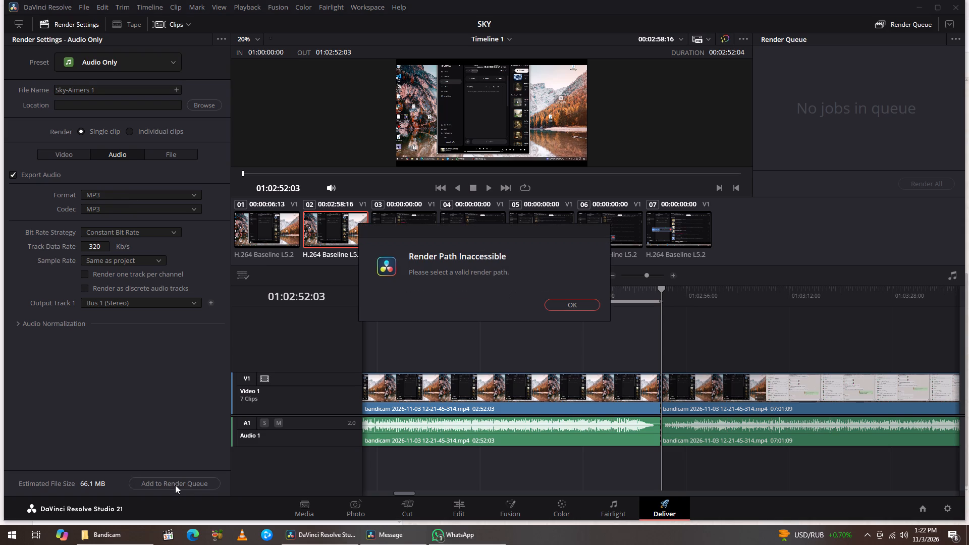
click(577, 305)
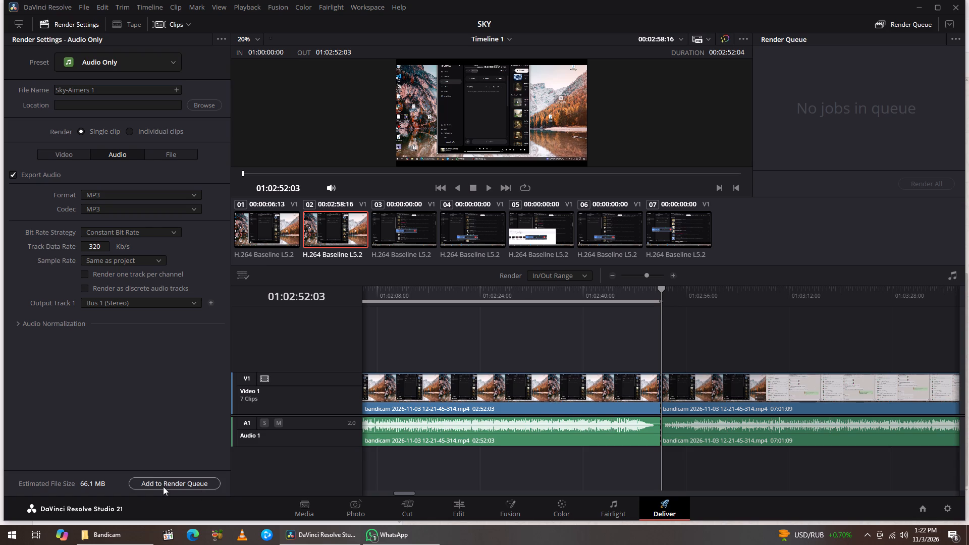
Browse the folders on the D: and E: drives for a render destination for Sky-Aimers 1.mp3.
click(205, 107)
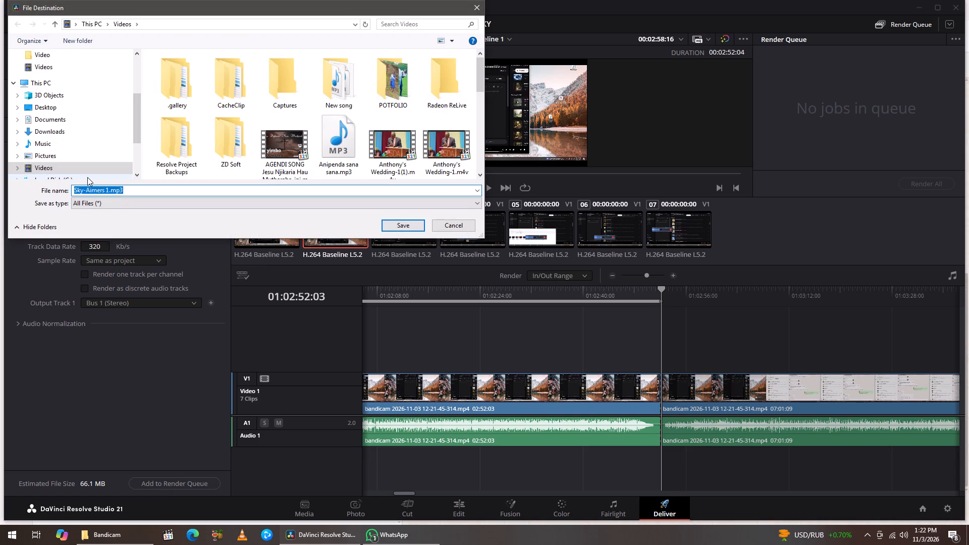
scroll(90, 167, down, 5)
click(68, 129)
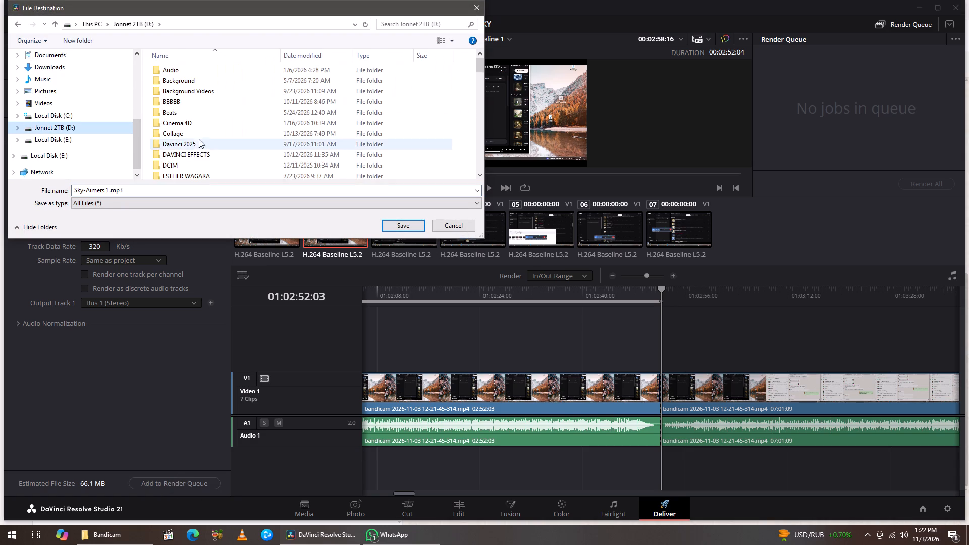
scroll(209, 141, down, 11)
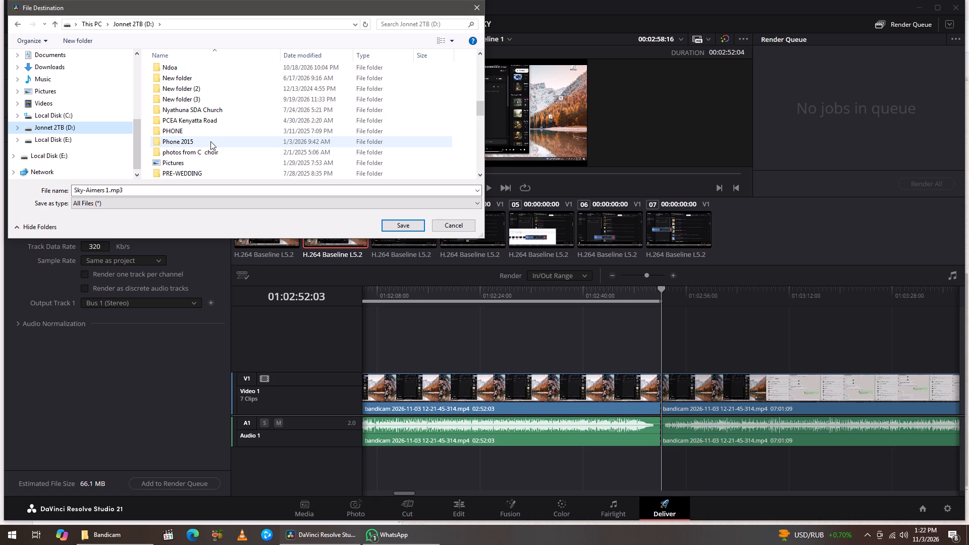
scroll(210, 141, down, 7)
scroll(210, 141, up, 1)
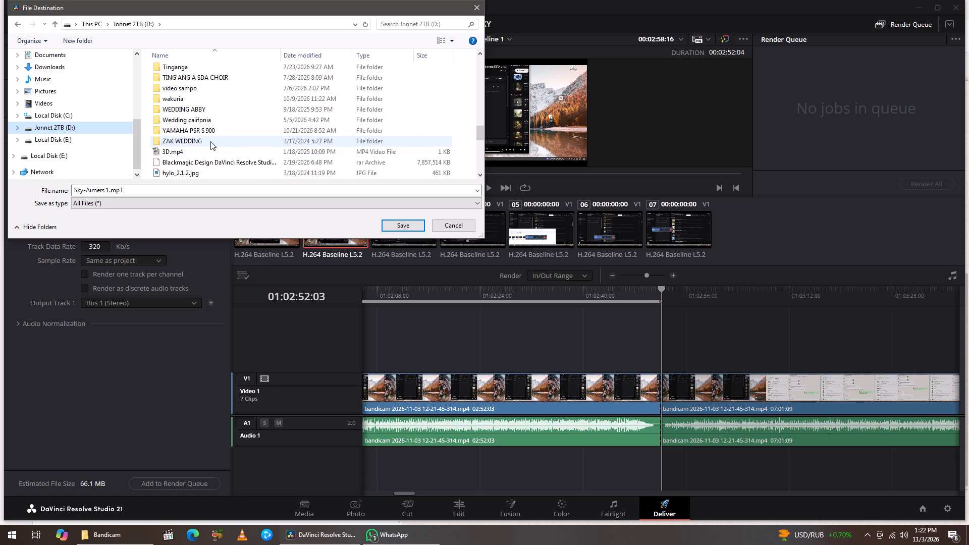
scroll(210, 141, up, 2)
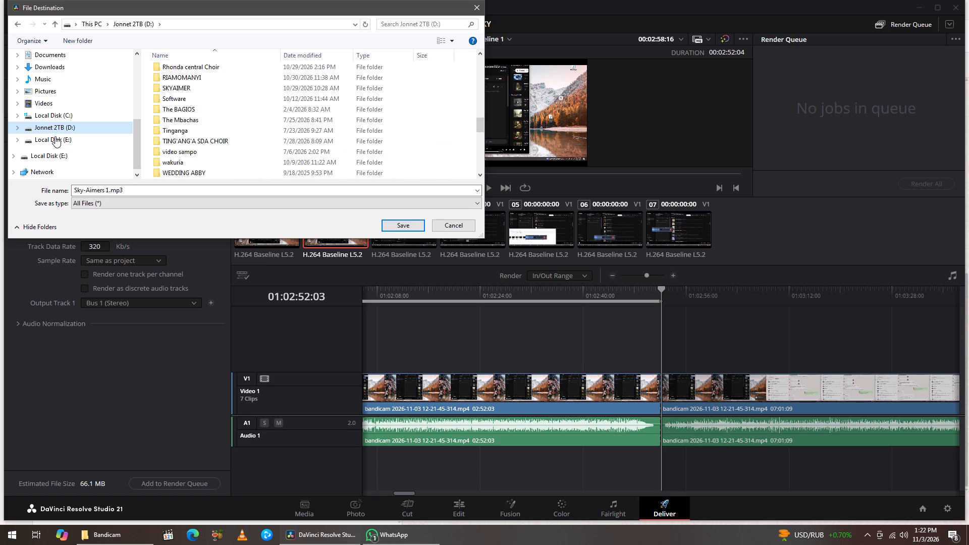
click(57, 140)
scroll(240, 144, down, 11)
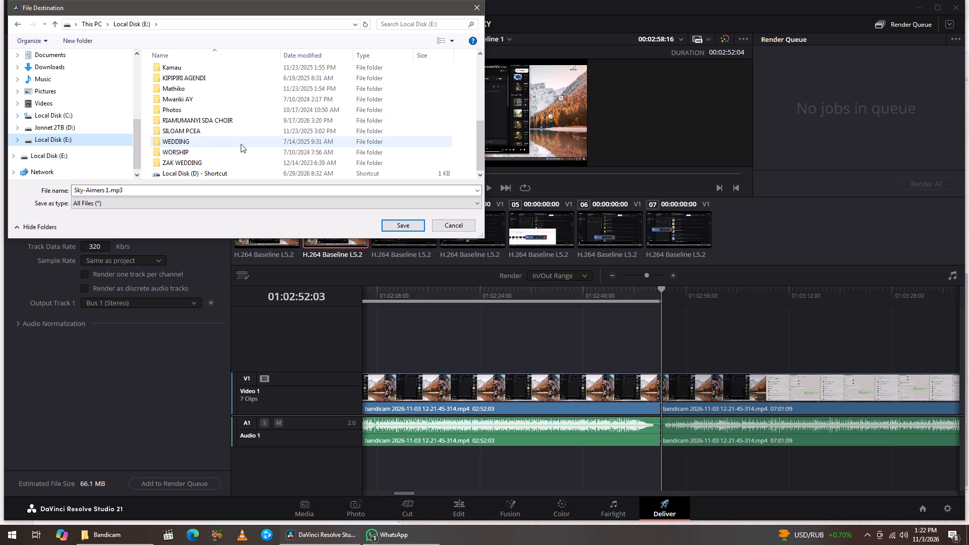
click(67, 128)
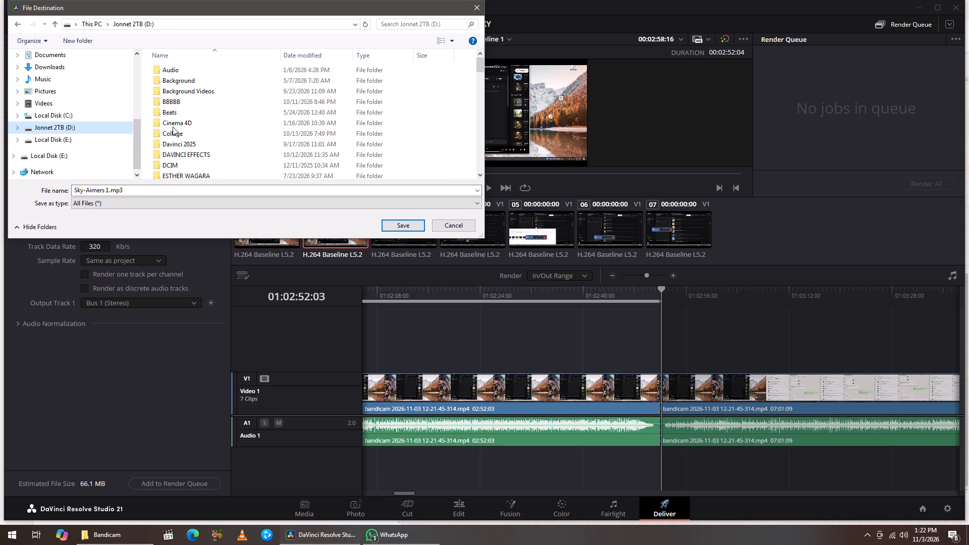
scroll(190, 122, down, 7)
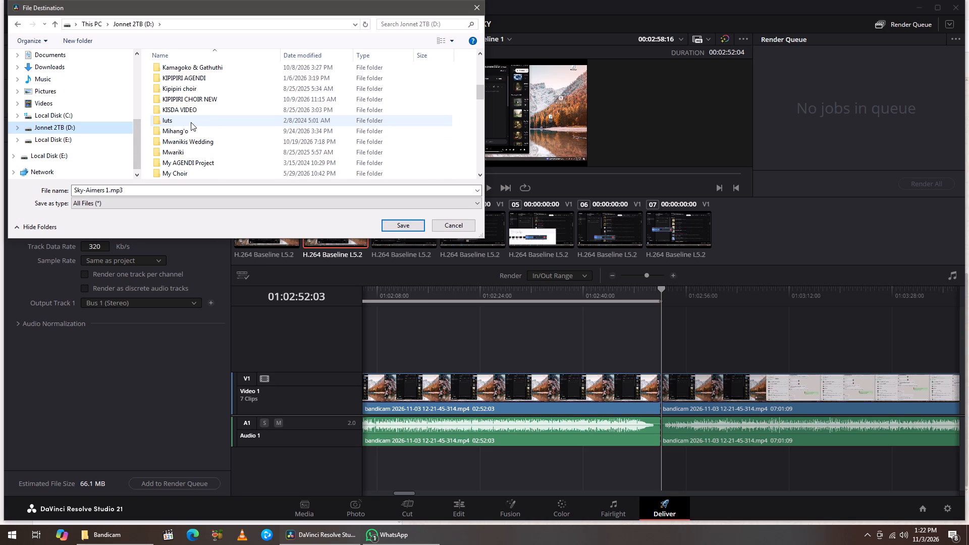
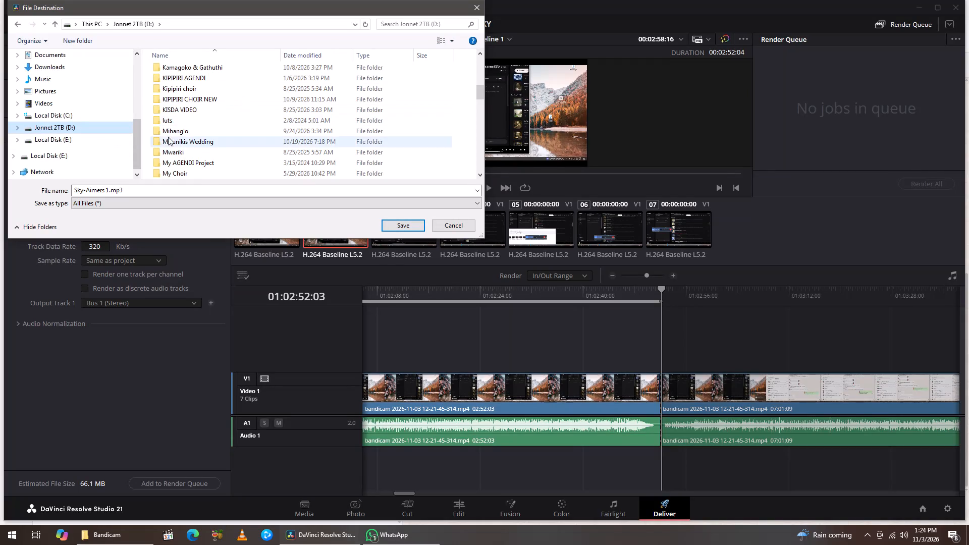
Create a folder named Audio inside SKYAIMER on the D: drive and set it as the destination for Sky-Aimers 1.mp3.
scroll(181, 124, down, 8)
scroll(182, 124, up, 1)
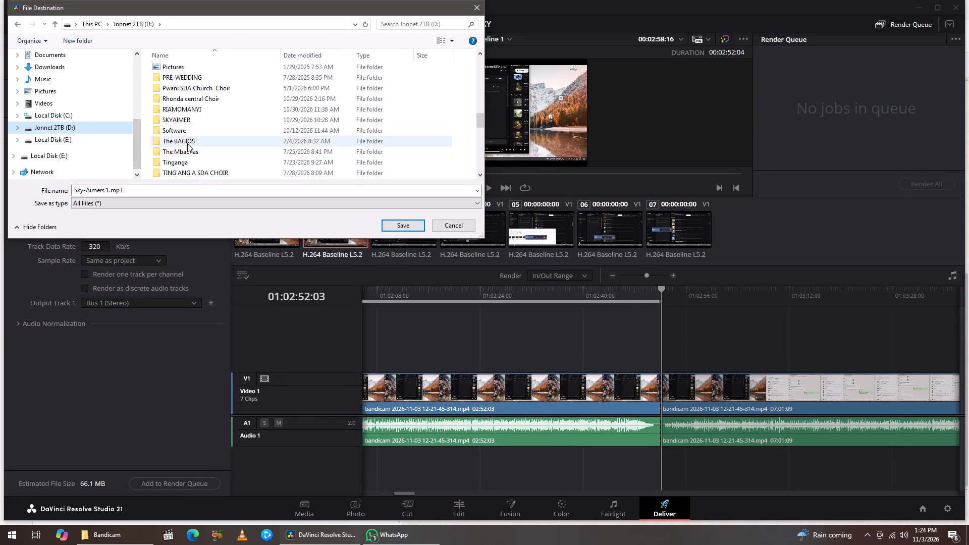
double_click(177, 120)
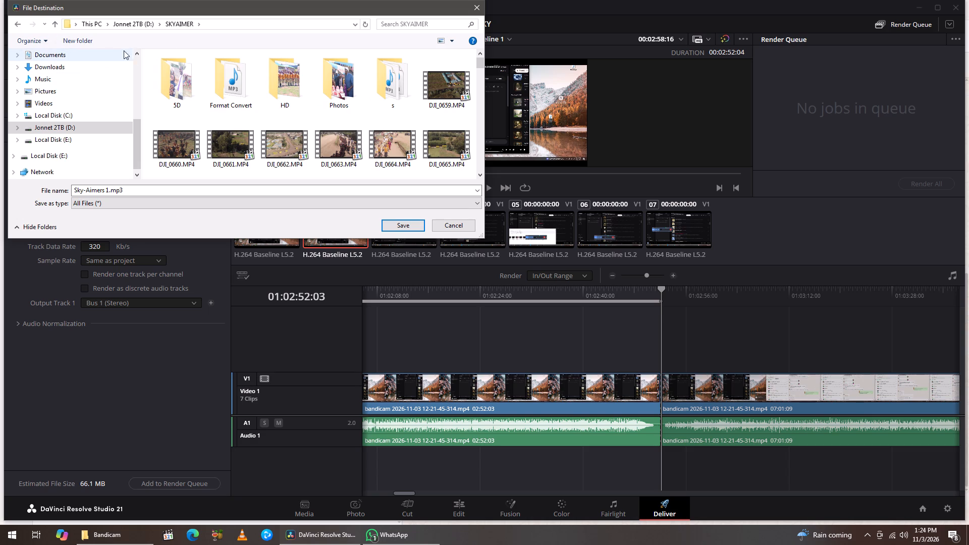
click(78, 42)
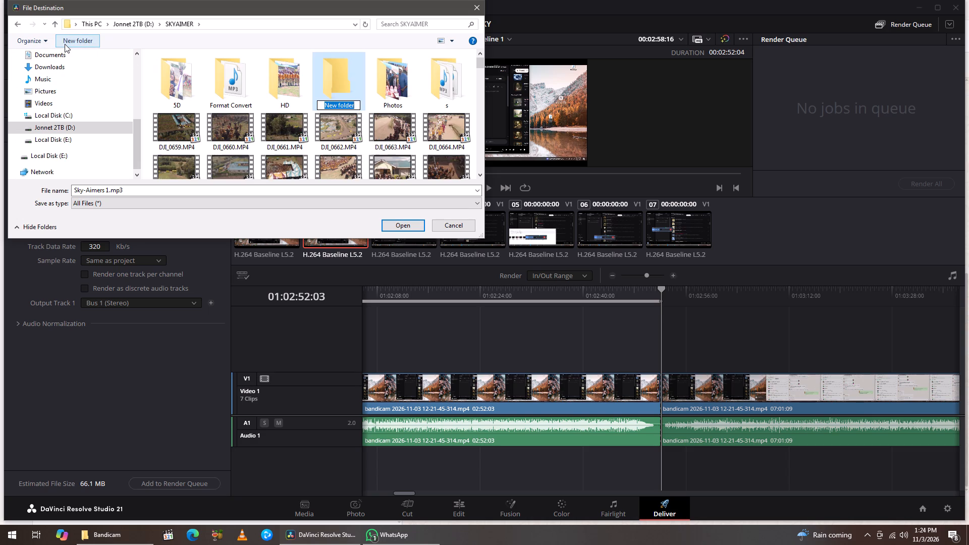
text(Au)
text(dio)
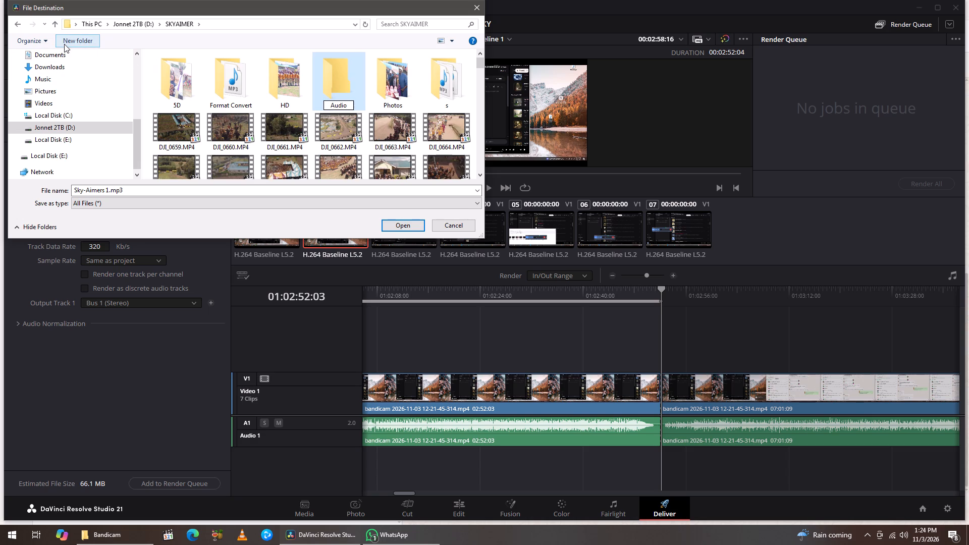
double_click(333, 79)
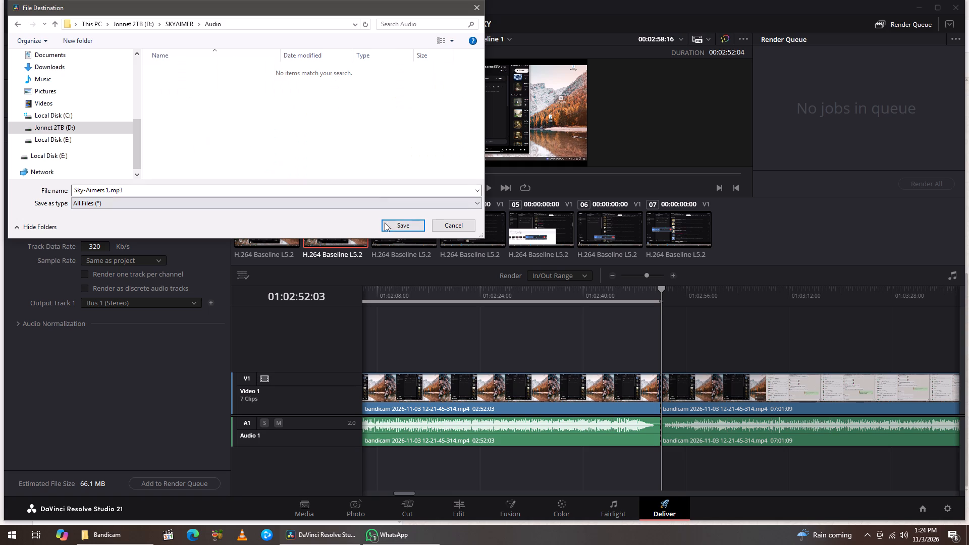
click(403, 227)
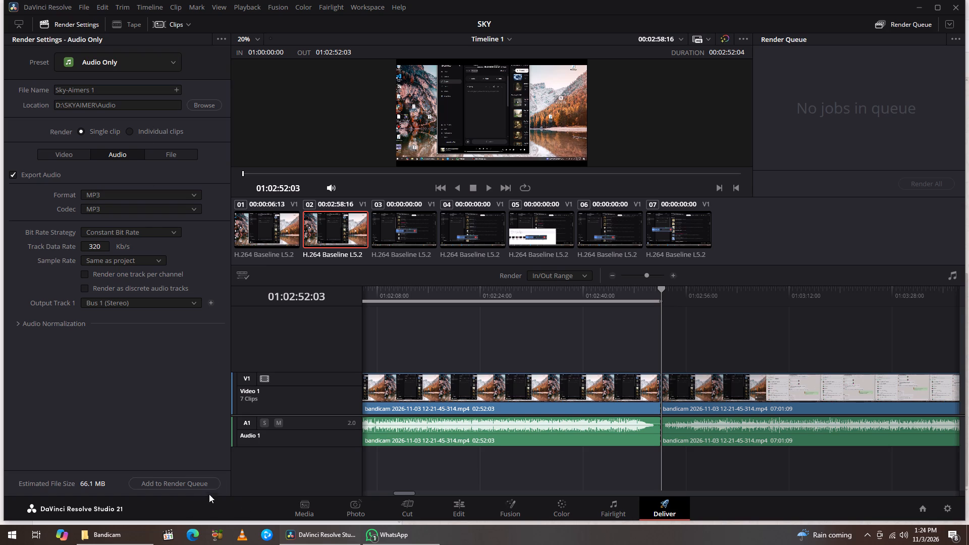
Add the Sky-Aimers 1 audio job to the render queue and render it.
click(177, 484)
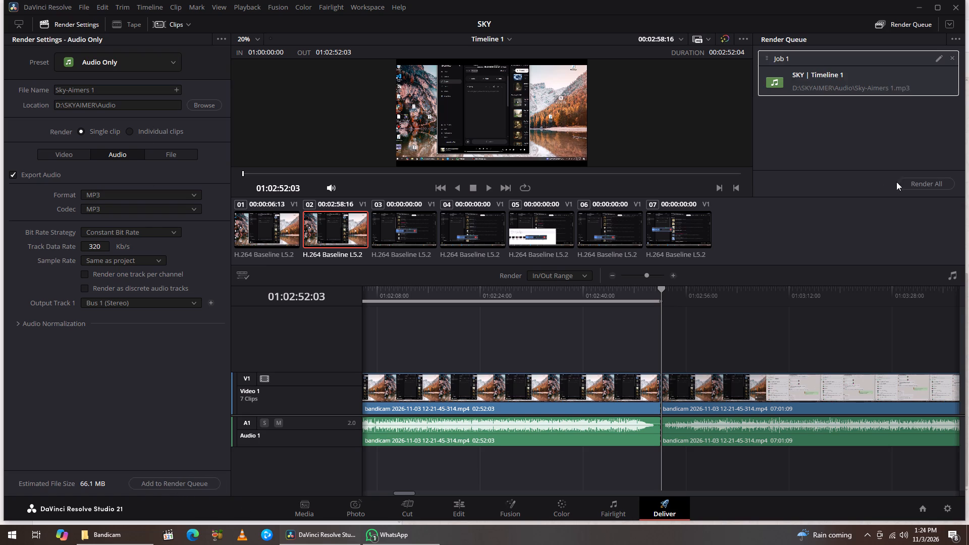
click(932, 183)
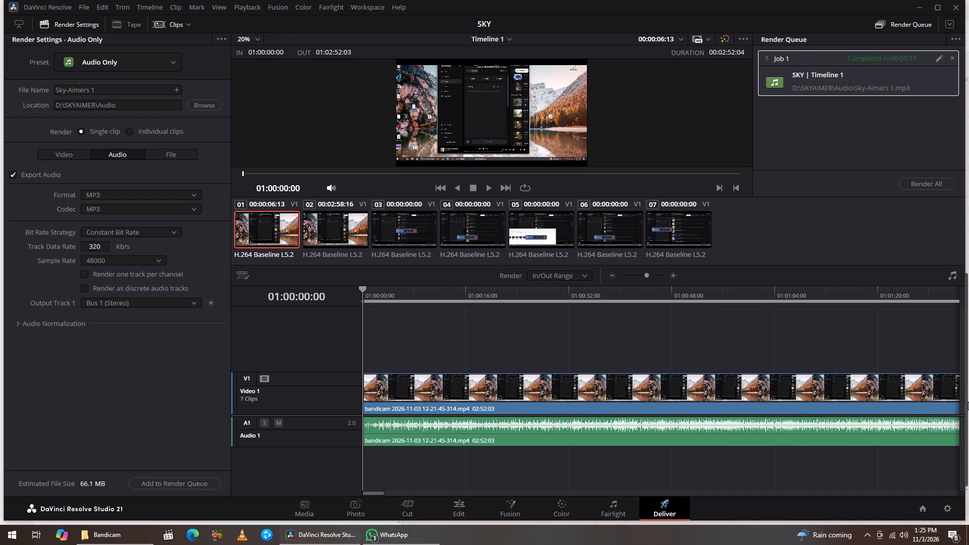
Split the second timeline clip in the silent gap between songs at 01:05:32:07, using the Edit page.
alt+scroll(769, 470, down, 9)
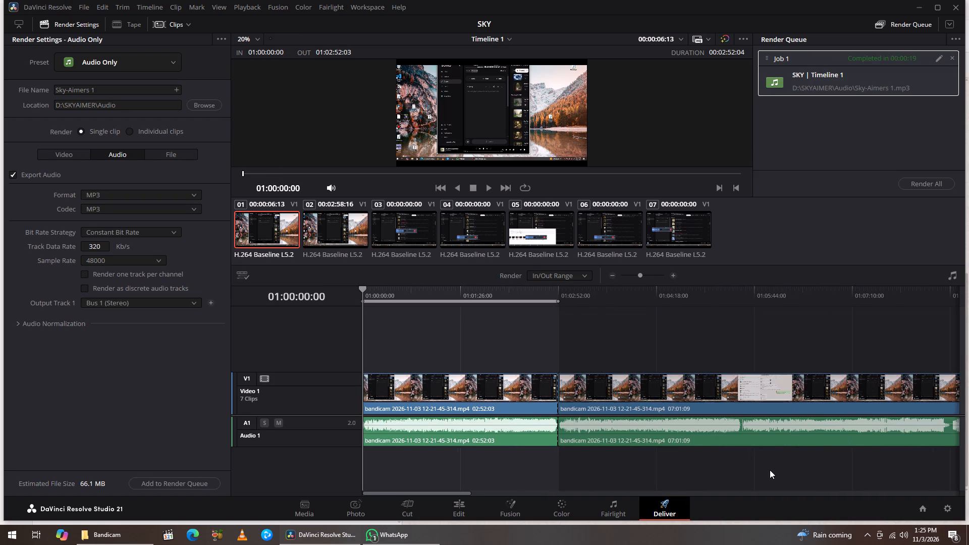
alt+scroll(770, 470, up, 1)
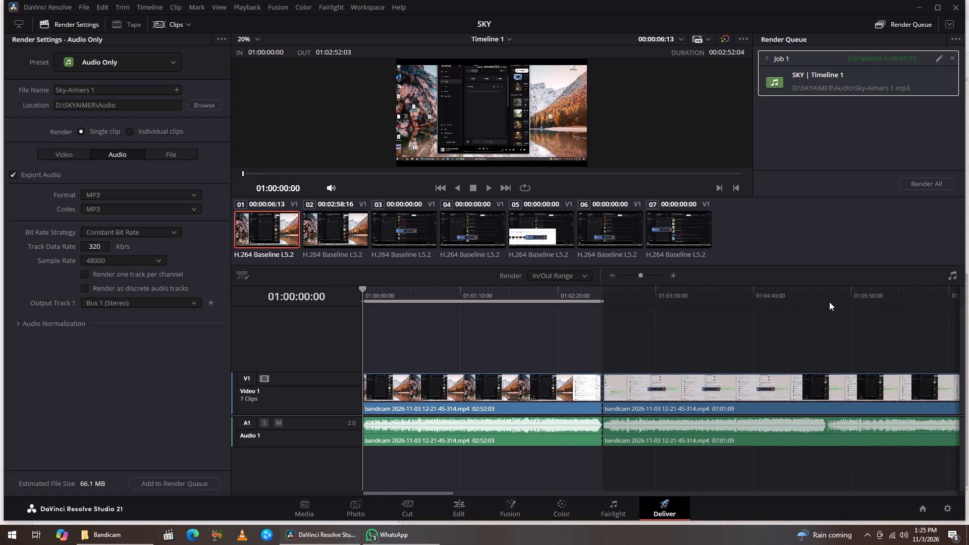
click(825, 299)
scroll(862, 395, up, 1)
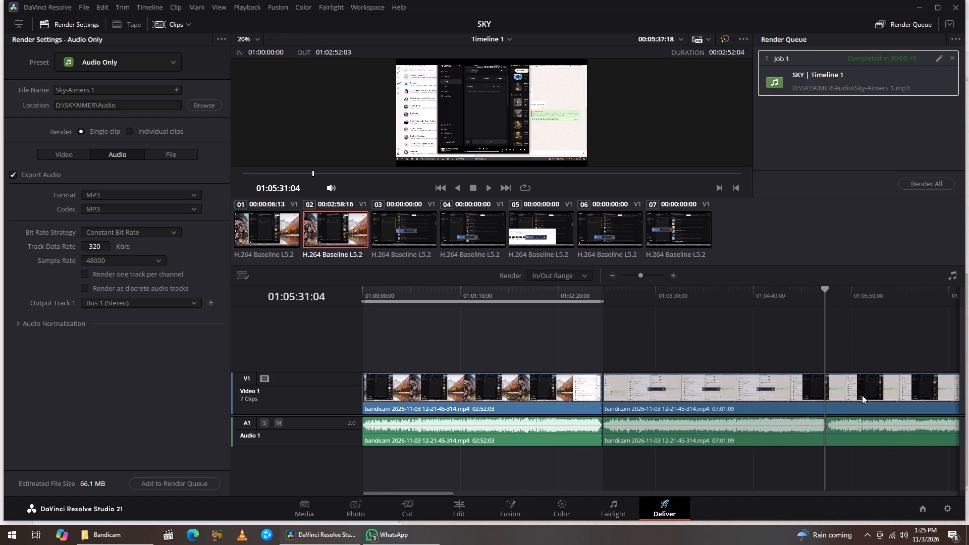
alt+scroll(864, 395, up, 16)
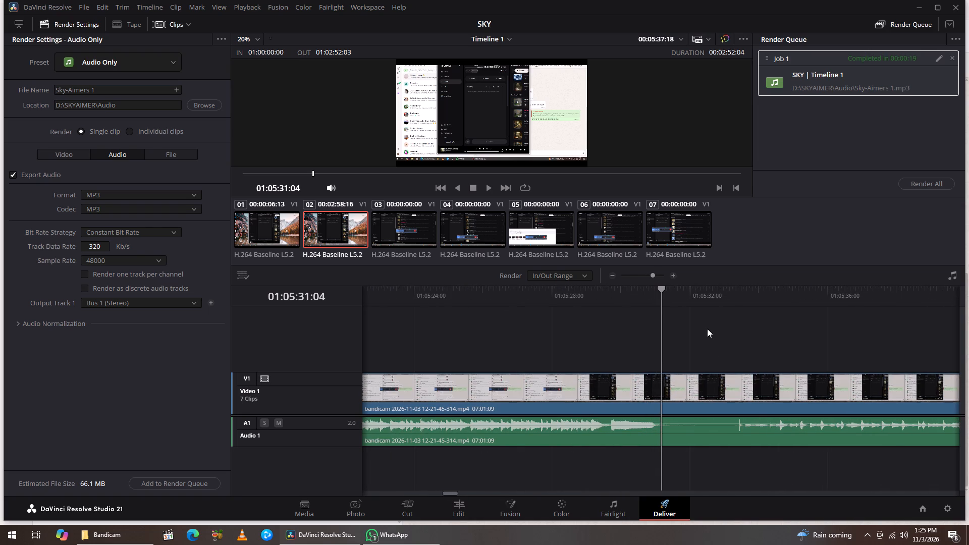
click(699, 299)
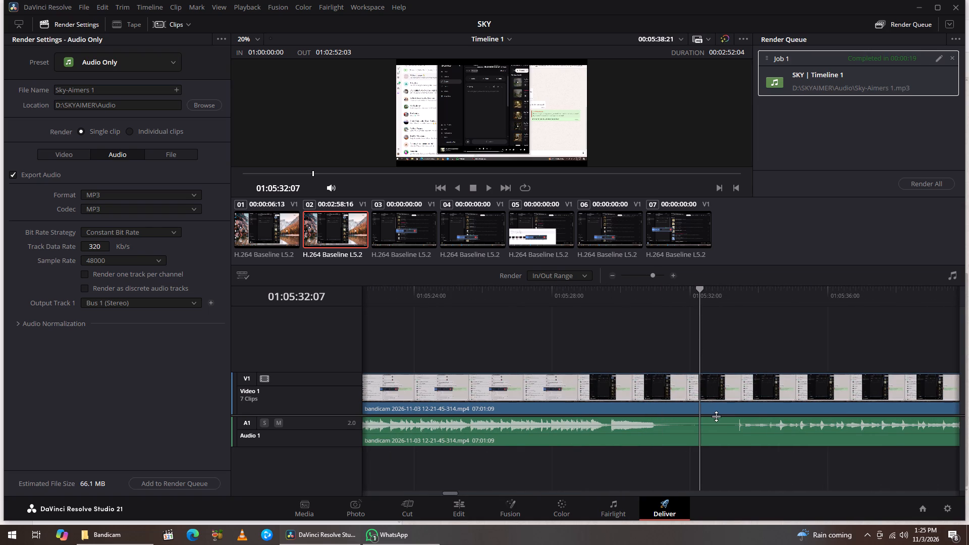
key(ctrl+b)
click(458, 506)
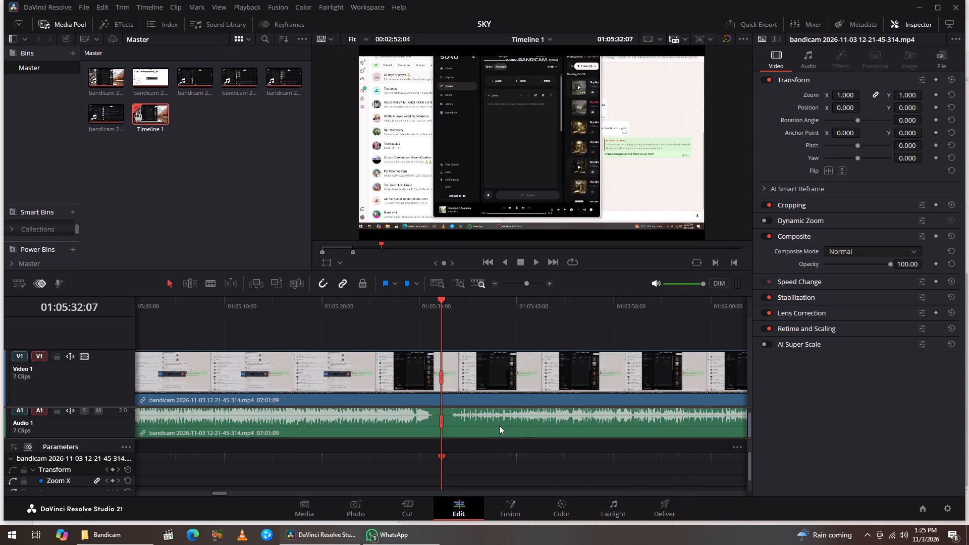
key(ctrl+b)
Mark the second song's range on the timeline, with the out point at 01:05:32:07 and the in point at 01:02:52:03.
alt+scroll(409, 442, down, 2)
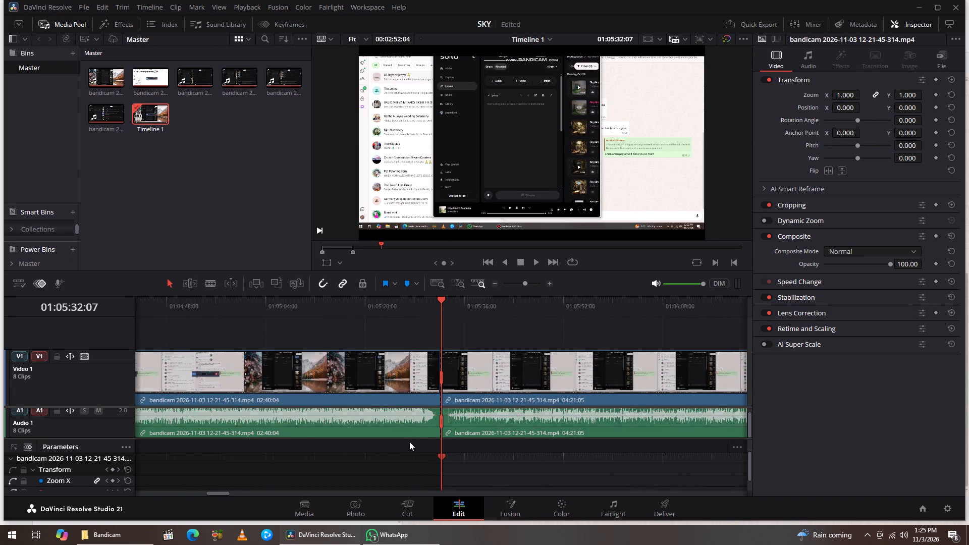
alt+scroll(409, 442, down, 7)
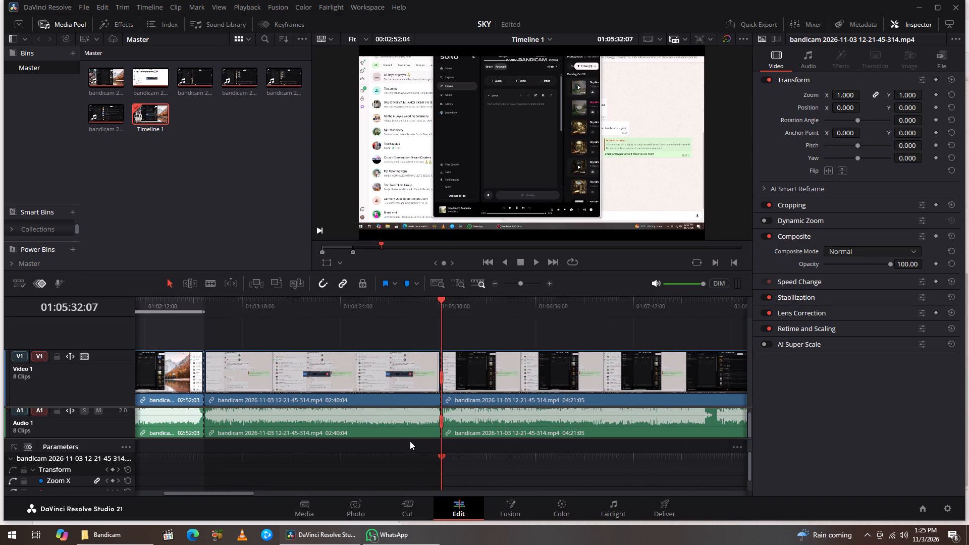
key(o)
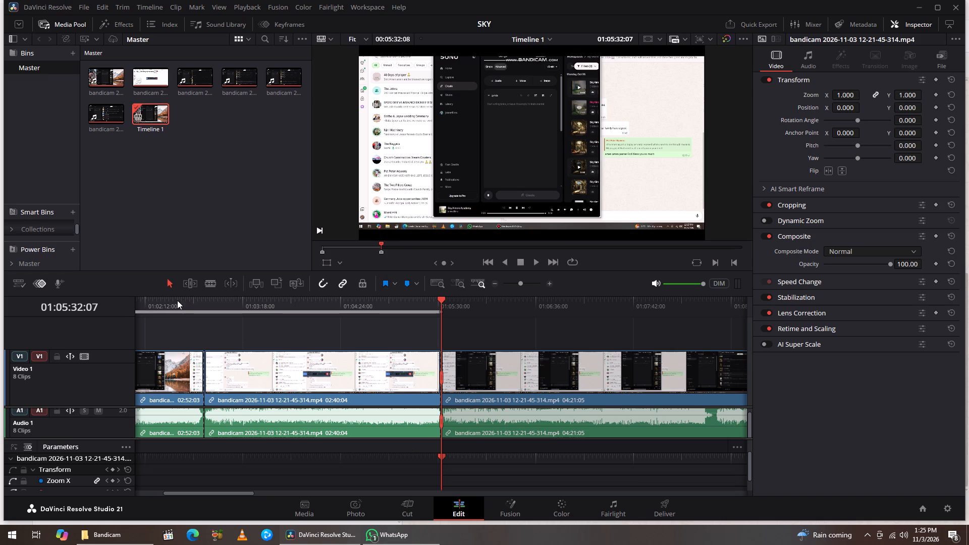
click(204, 306)
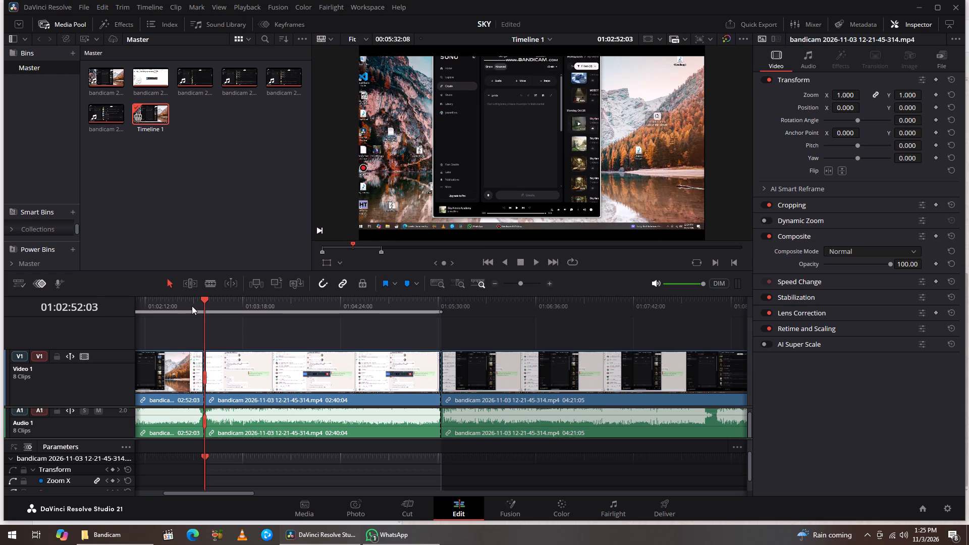
key(i)
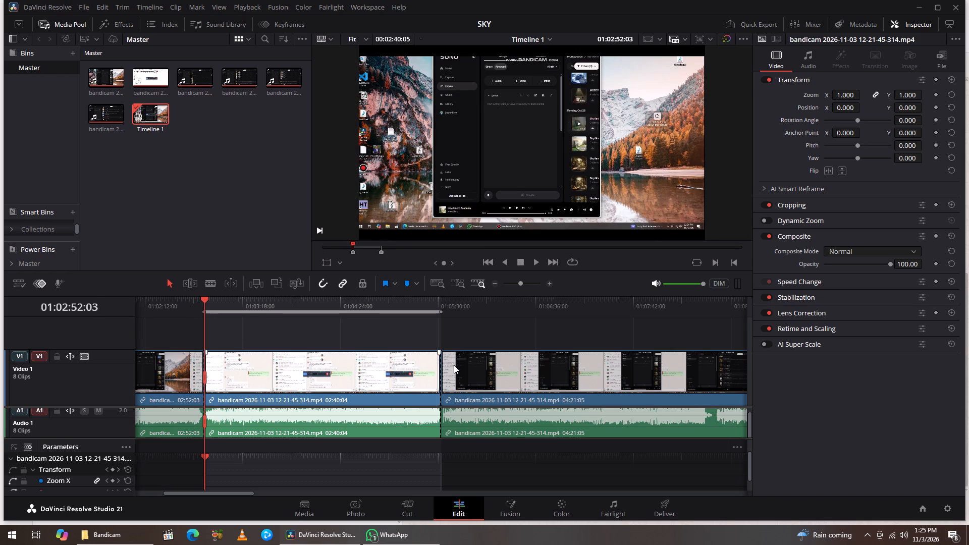
On the delivery page, name the audio render Sky-Aimers 2, add it to the render queue and start rendering it.
click(672, 503)
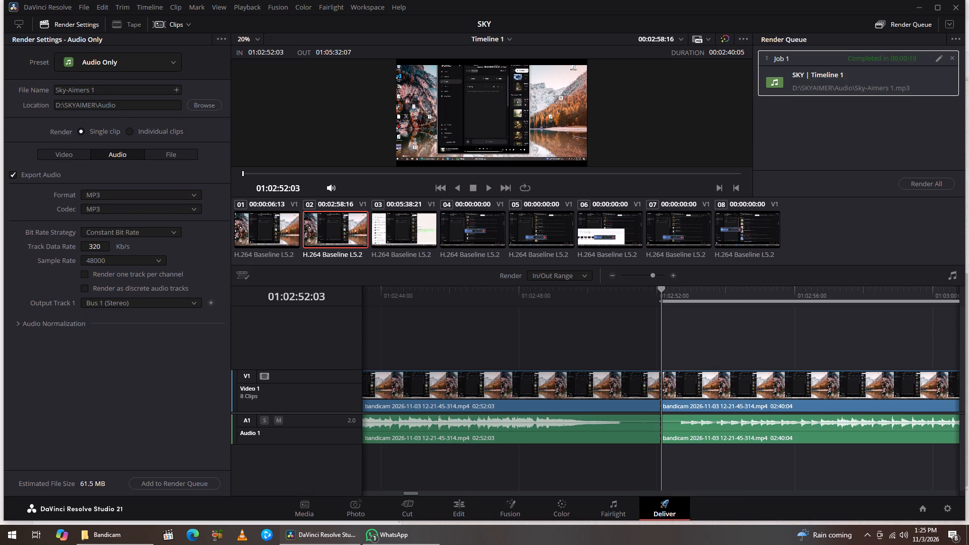
click(99, 88)
key(BackSpace)
key(2)
click(178, 485)
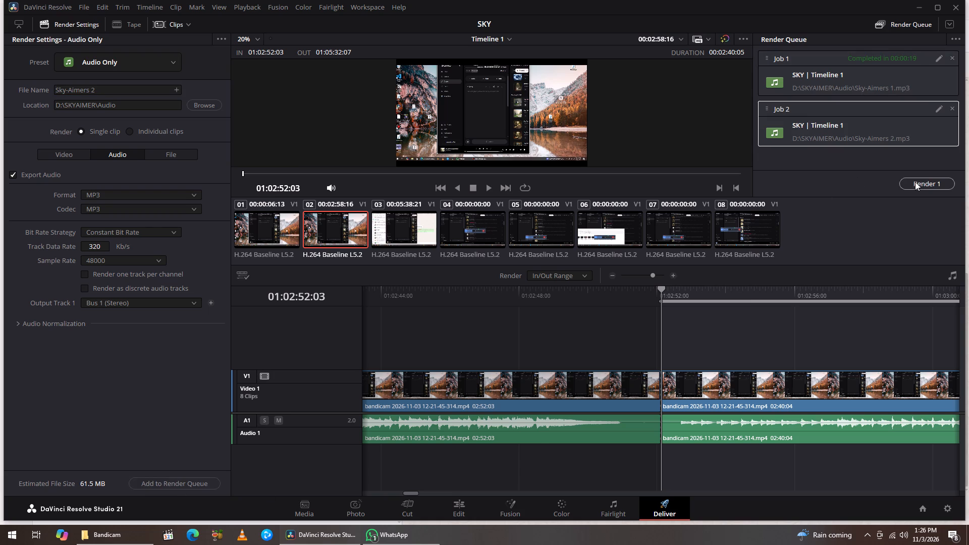
click(918, 181)
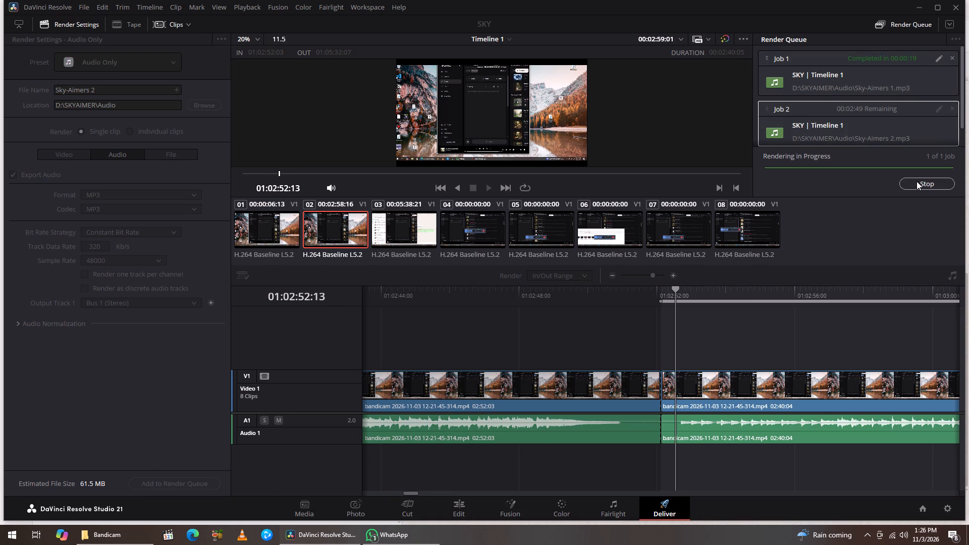
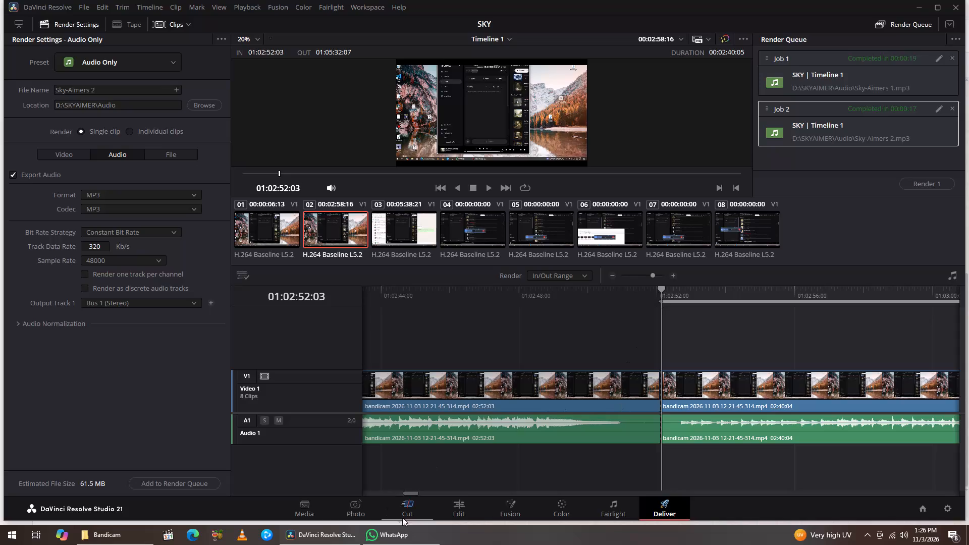
Return from the delivery page to the Edit page to continue splitting the songs on Timeline 1.
click(456, 500)
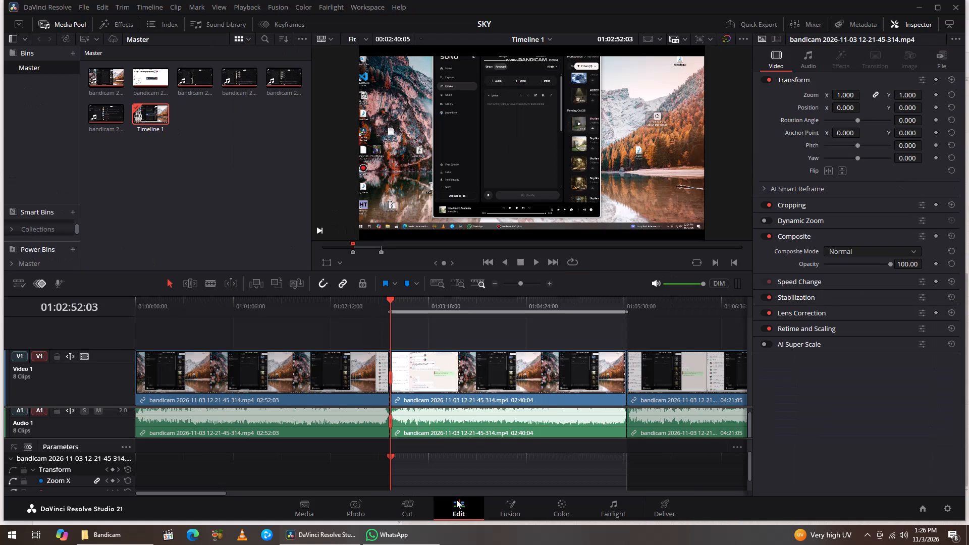
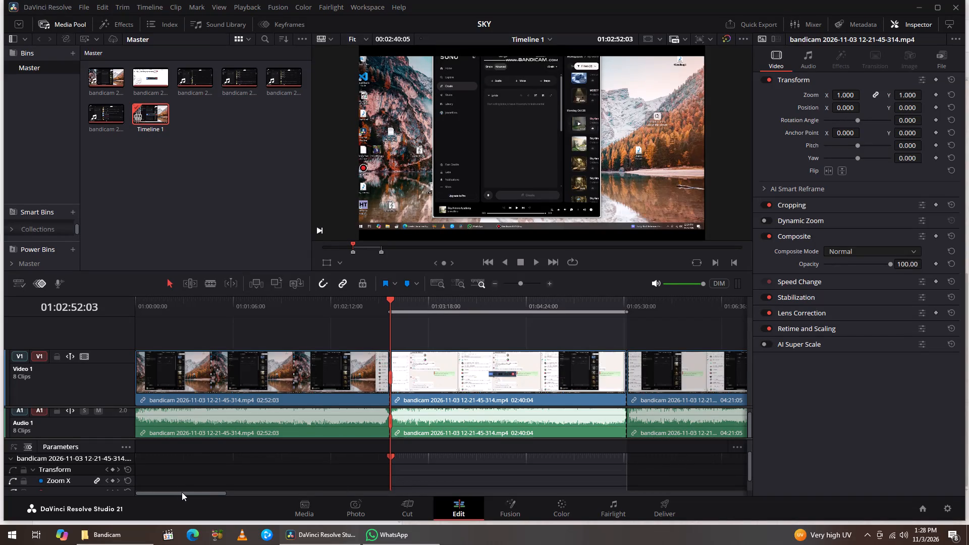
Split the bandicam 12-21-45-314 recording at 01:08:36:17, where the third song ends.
drag(184, 492, 237, 483)
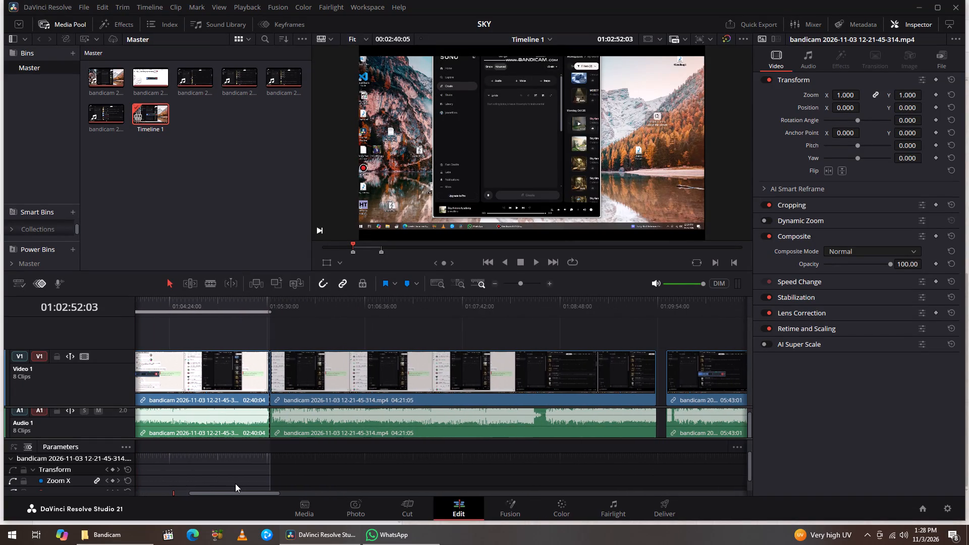
click(544, 307)
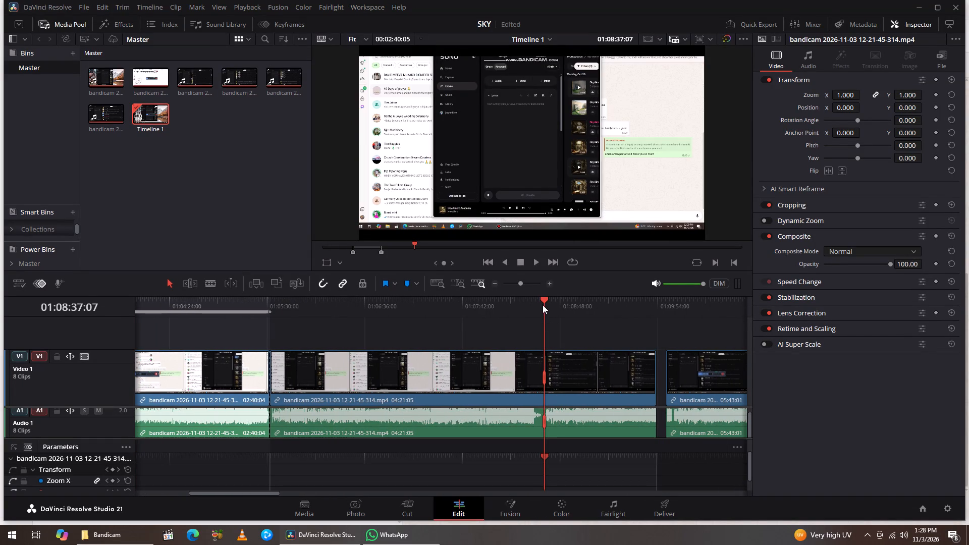
alt+scroll(631, 501, up, 6)
alt+scroll(564, 452, up, 4)
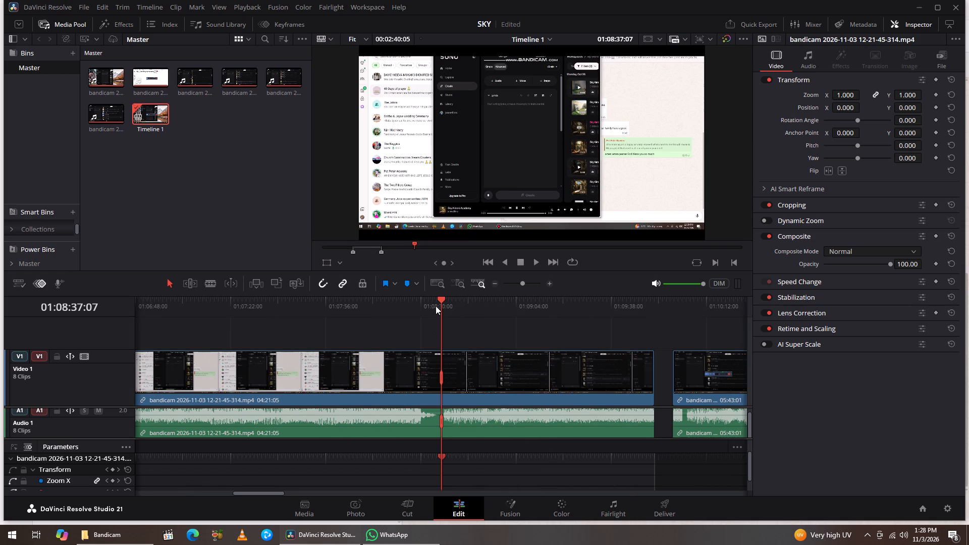
click(440, 305)
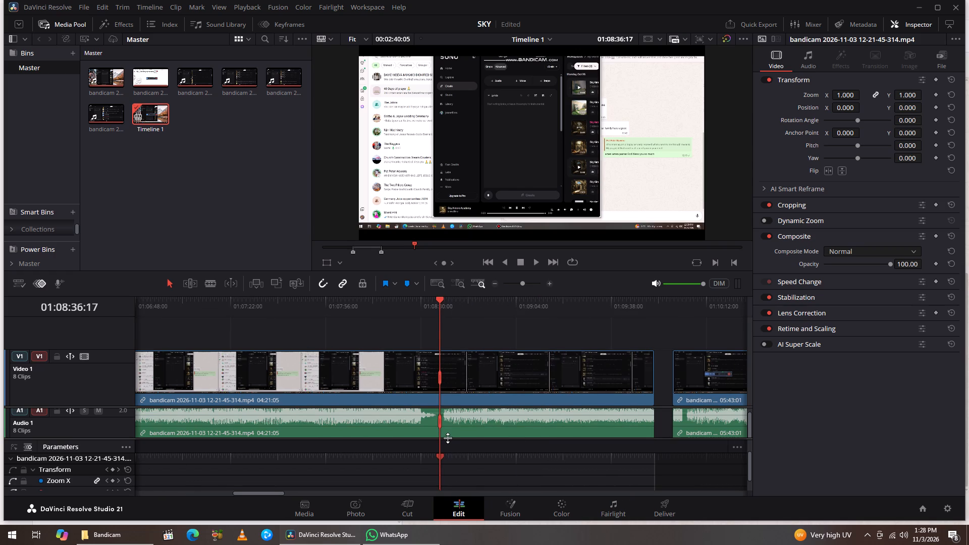
key(ctrl+b)
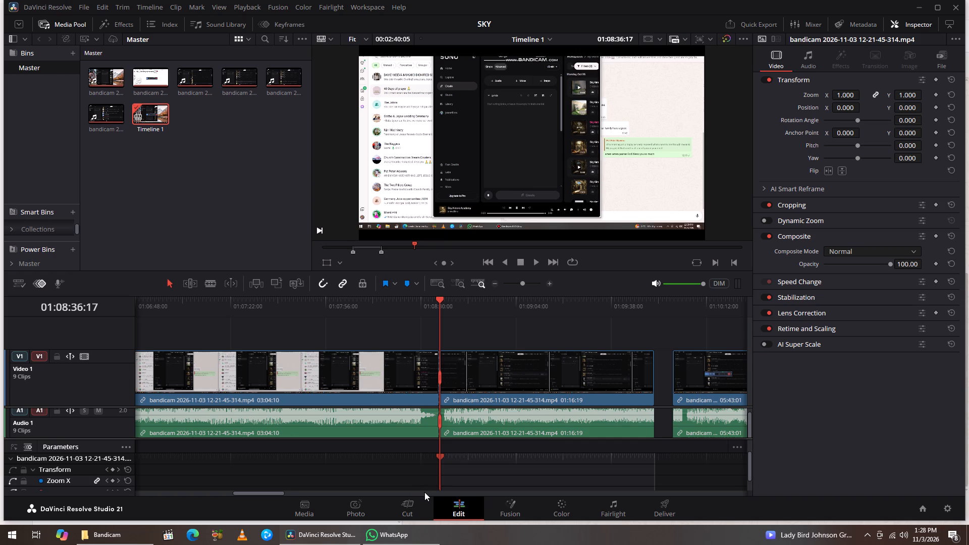
Mark the third song's range on Timeline 1 with the in point at 01:05:32:07 and the out point at 01:08:36:17.
key(o)
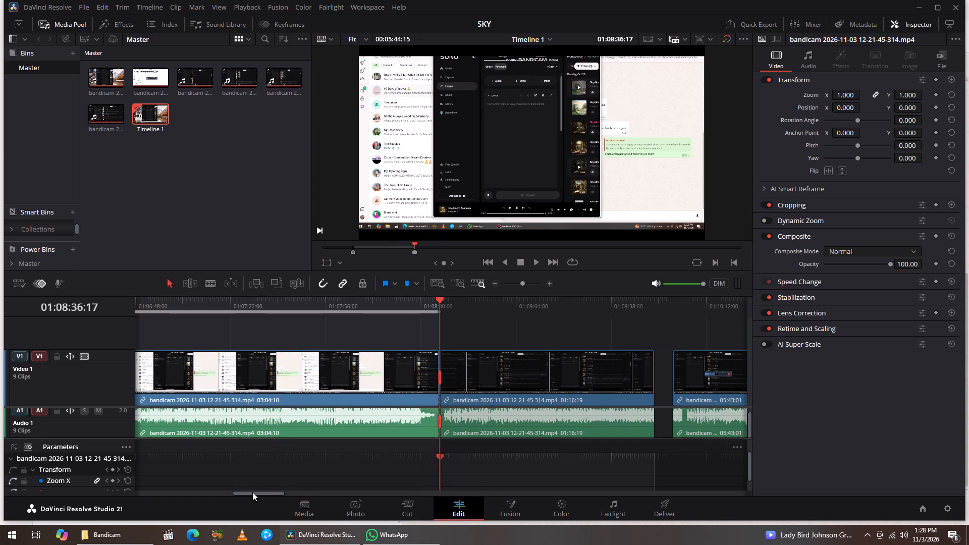
drag(241, 494, 211, 493)
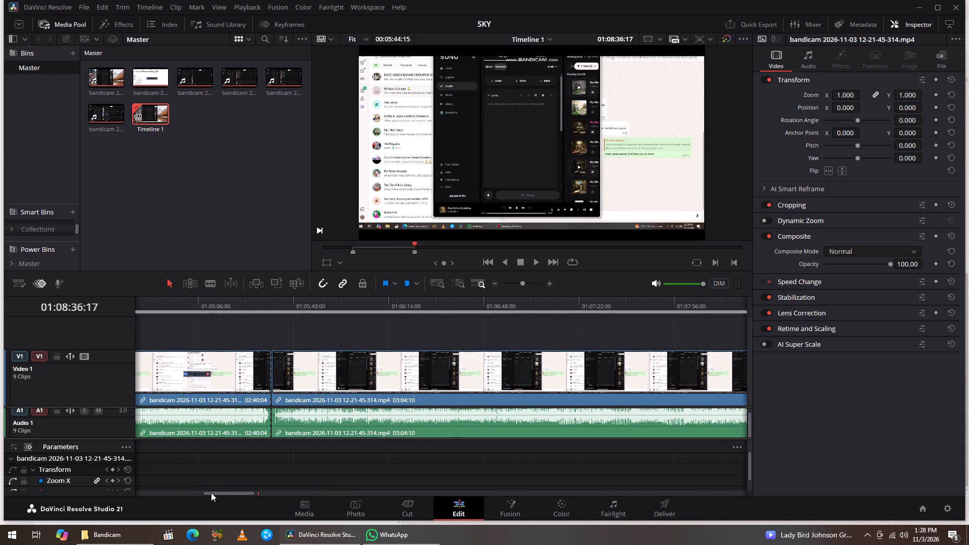
drag(211, 493, 218, 490)
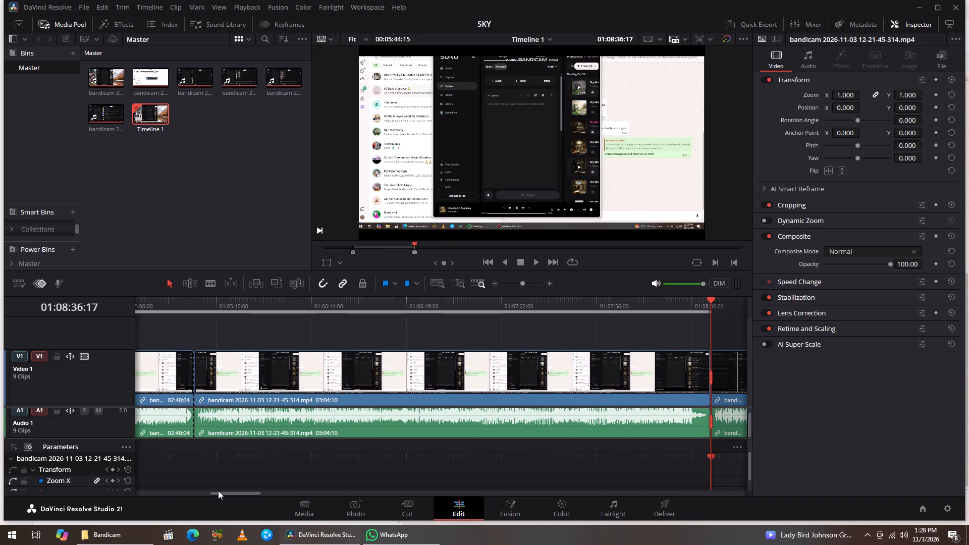
click(195, 306)
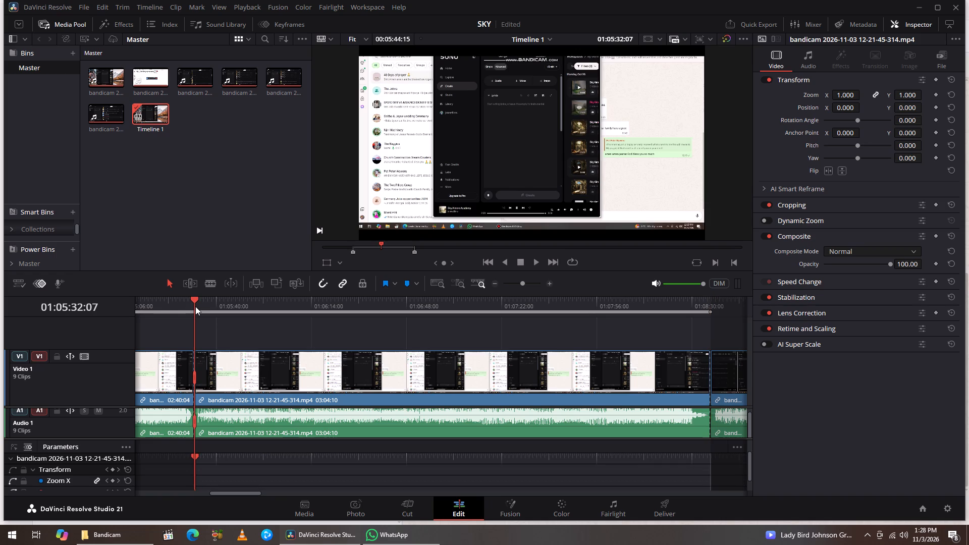
key(i)
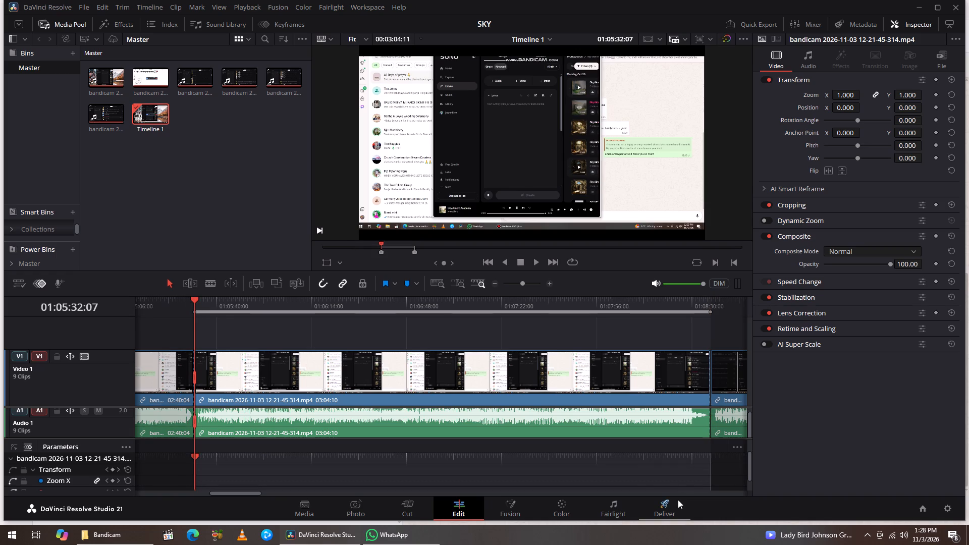
On the delivery page, name the audio-only MP3 export Sky-Aimers 3, add it to the render queue and render it.
click(661, 506)
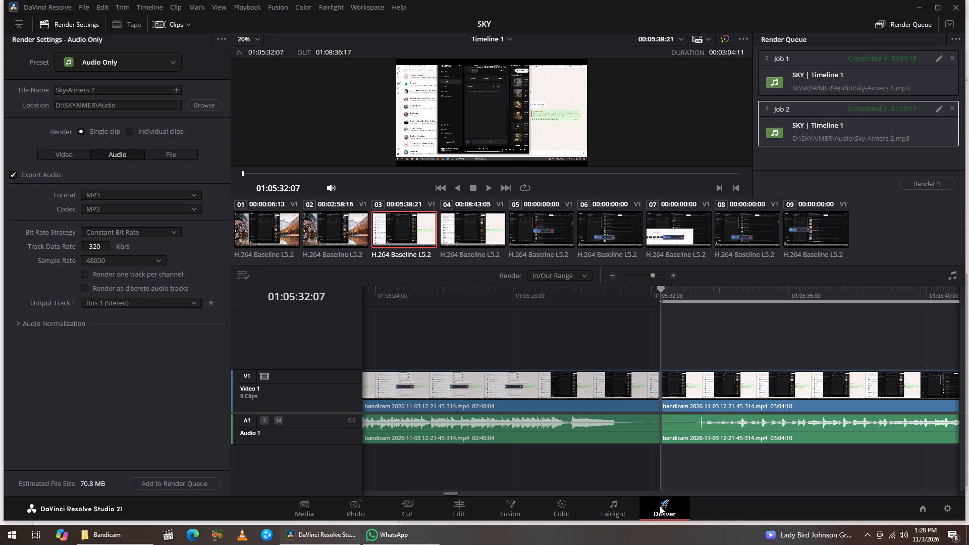
click(94, 89)
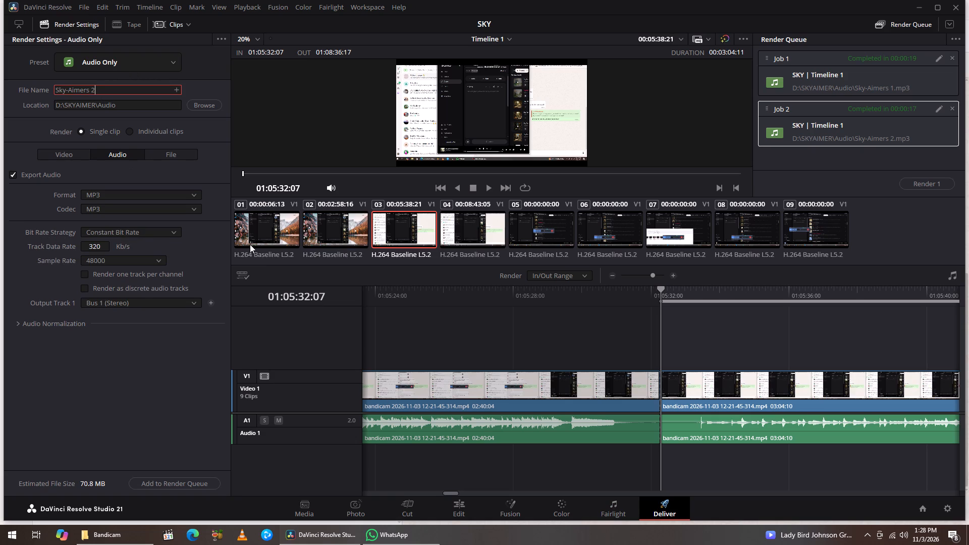
key(BackSpace)
key(3)
click(169, 485)
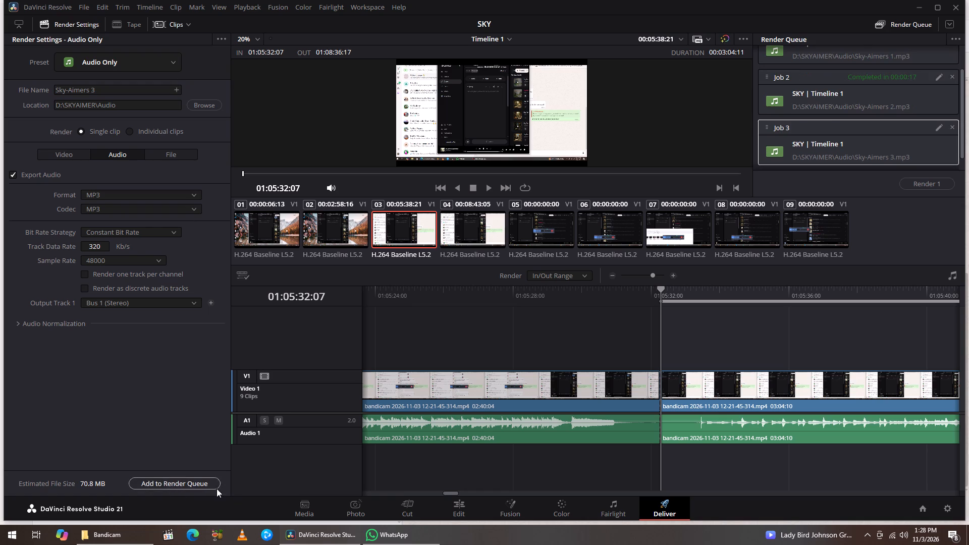
click(919, 181)
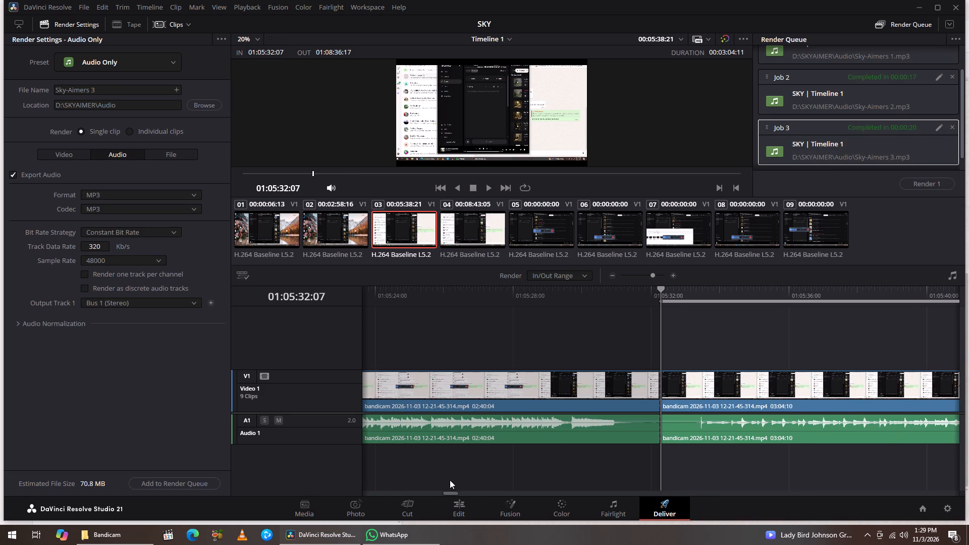
Play the leftover 01:16:19 clip after the third song to check what it contains, including its beginning.
drag(451, 494, 462, 492)
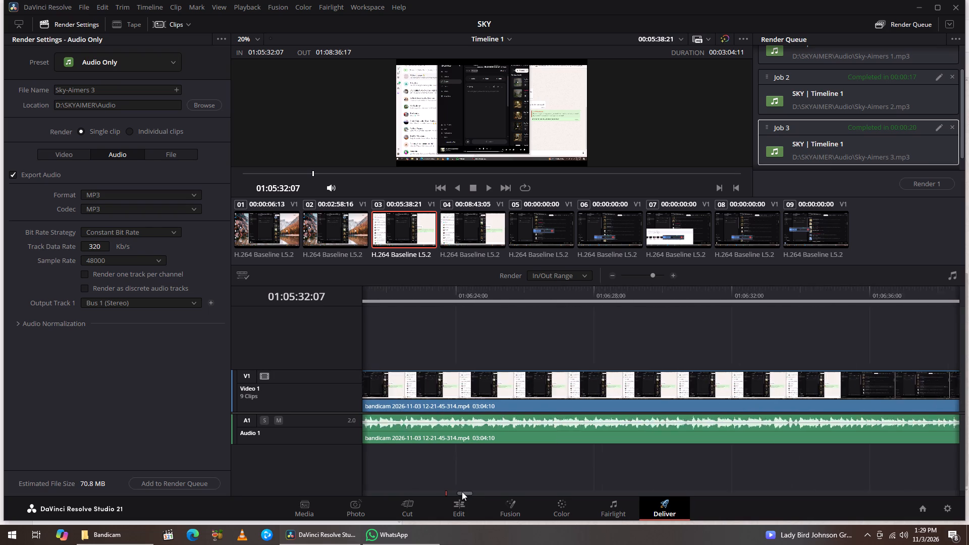
drag(462, 492, 461, 492)
alt+scroll(512, 473, down, 7)
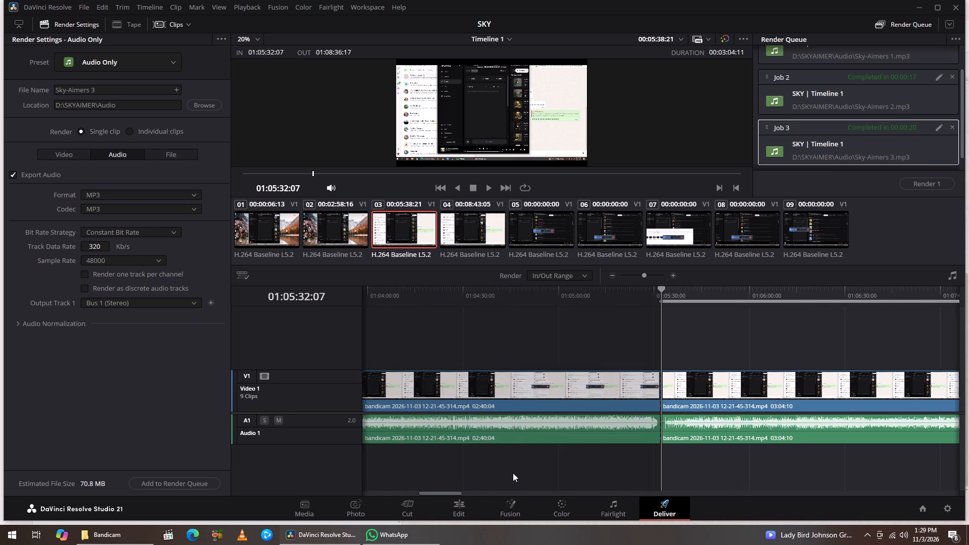
alt+scroll(513, 473, down, 7)
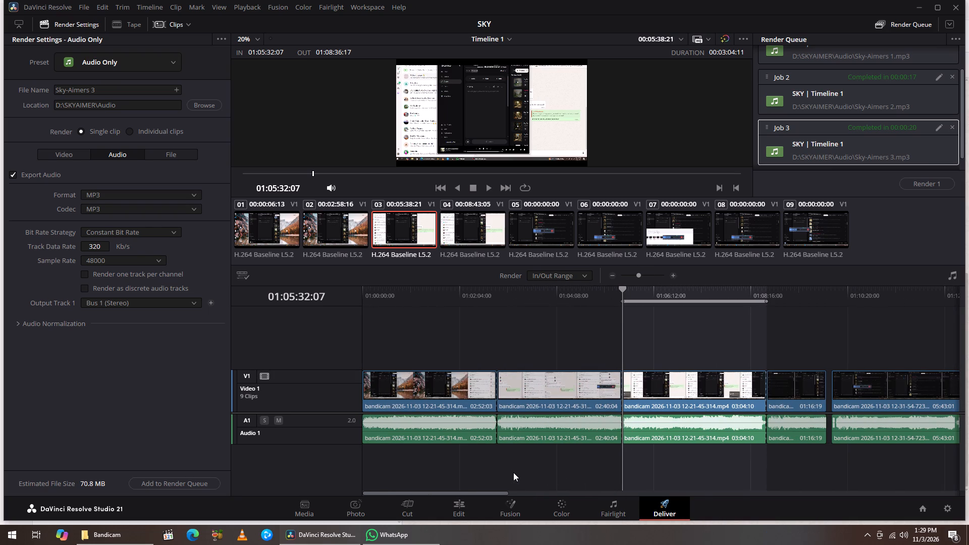
click(786, 296)
key(space)
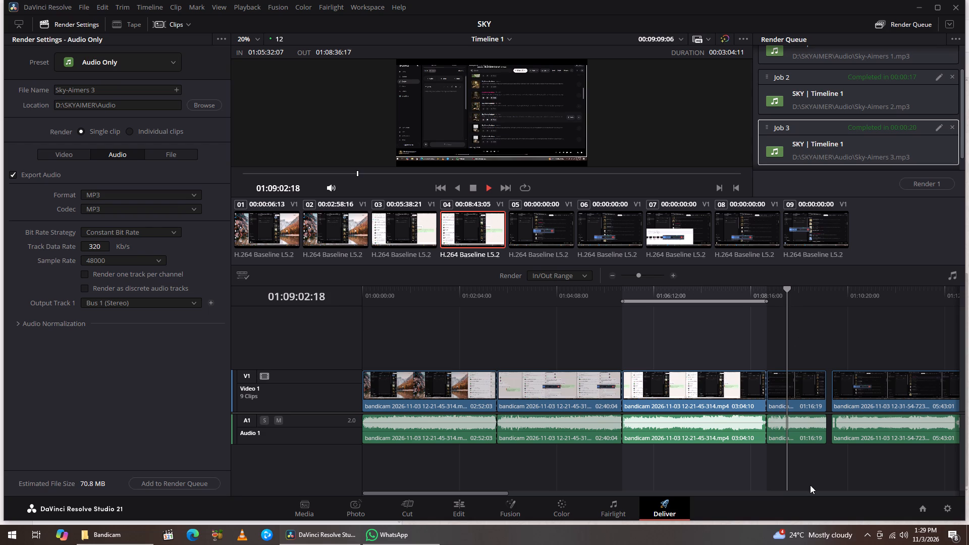
alt+scroll(810, 485, up, 8)
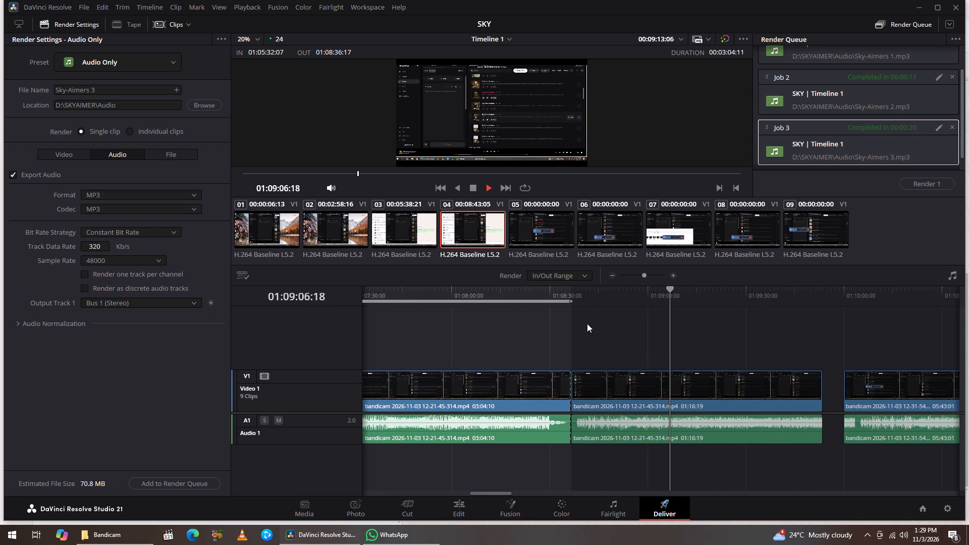
click(588, 286)
click(580, 297)
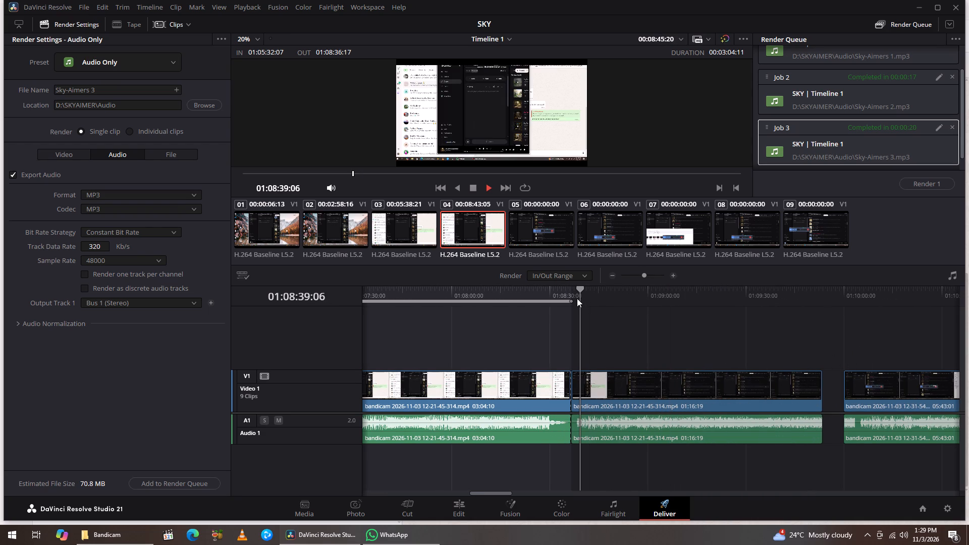
click(581, 300)
click(574, 296)
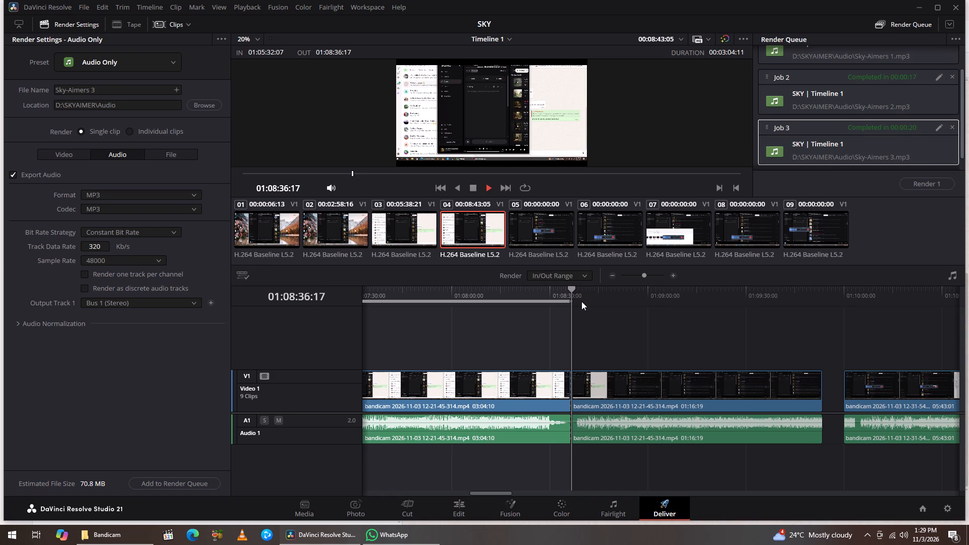
key(space)
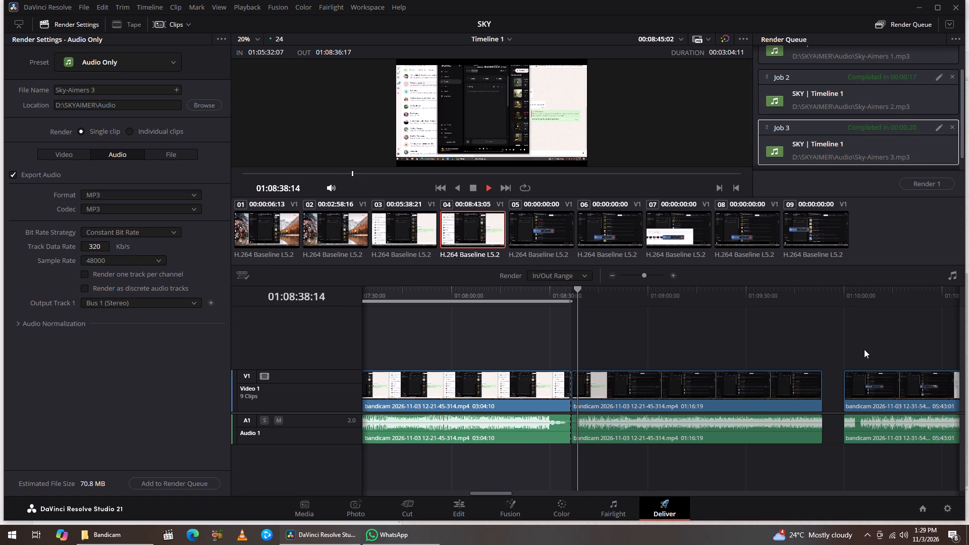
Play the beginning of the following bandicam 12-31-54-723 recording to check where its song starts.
click(871, 301)
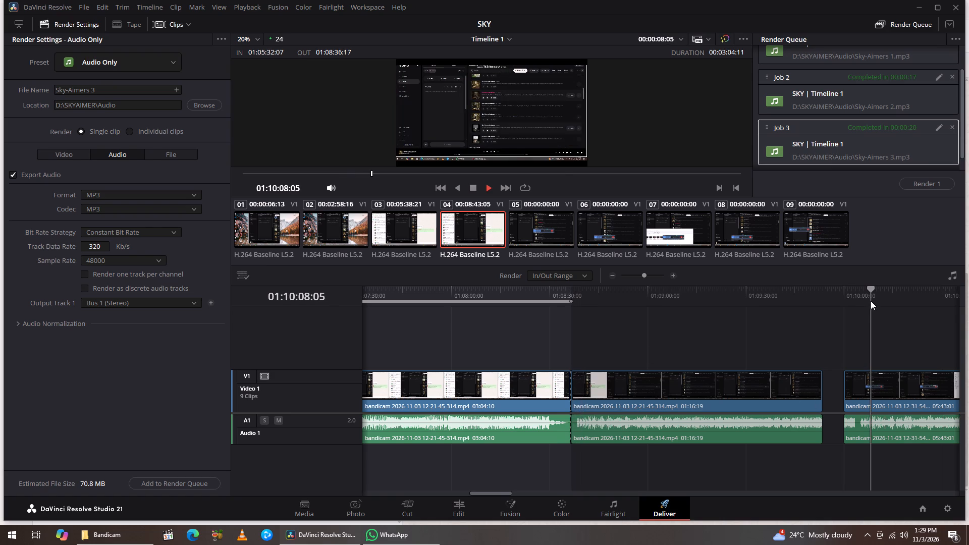
click(865, 294)
click(863, 294)
click(859, 294)
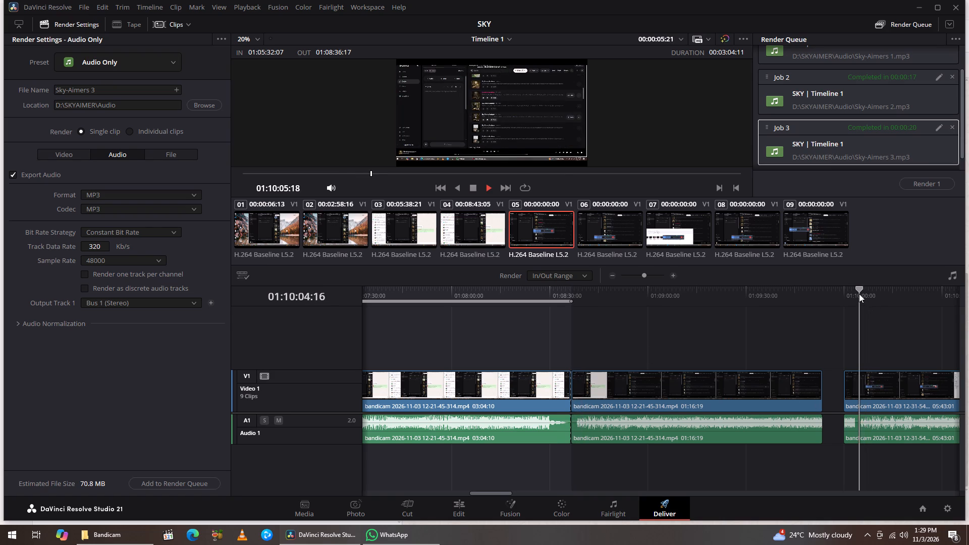
key(space)
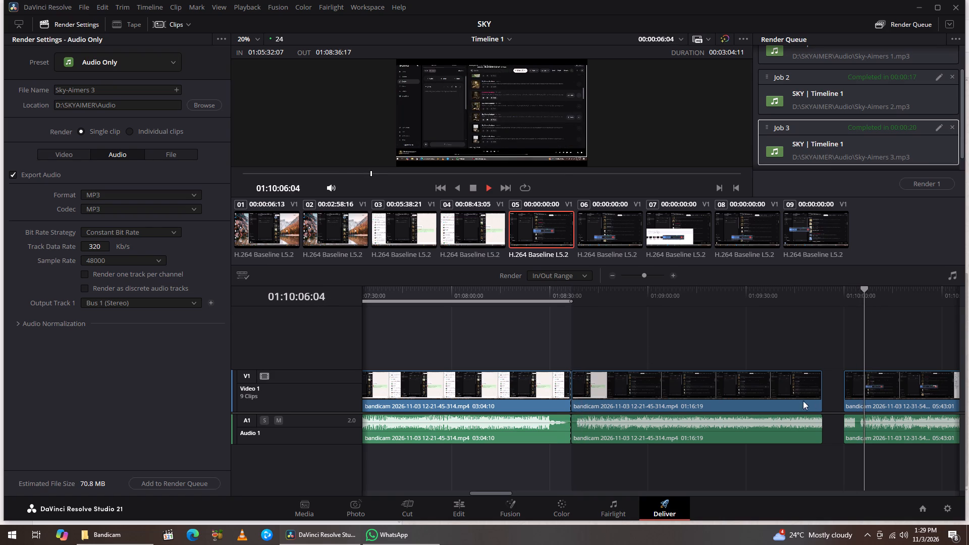
key(space)
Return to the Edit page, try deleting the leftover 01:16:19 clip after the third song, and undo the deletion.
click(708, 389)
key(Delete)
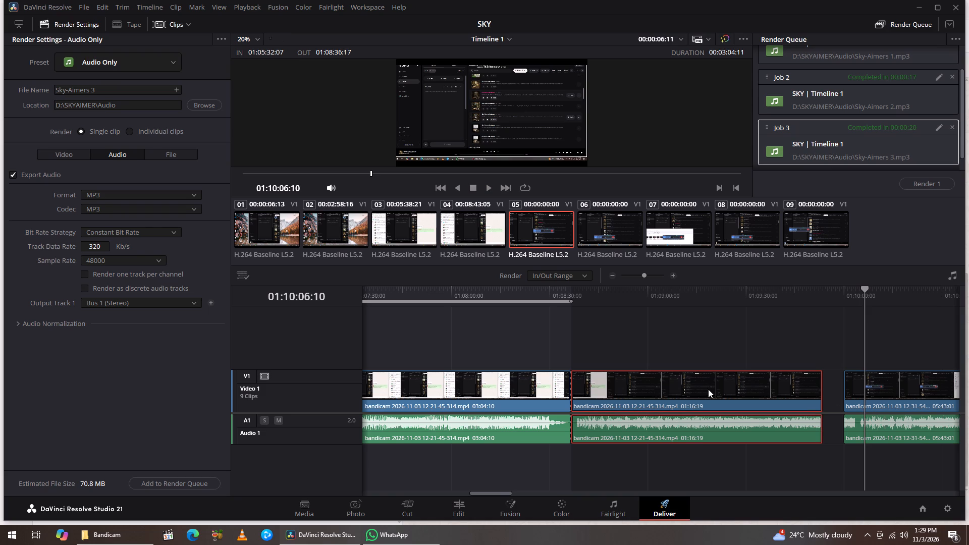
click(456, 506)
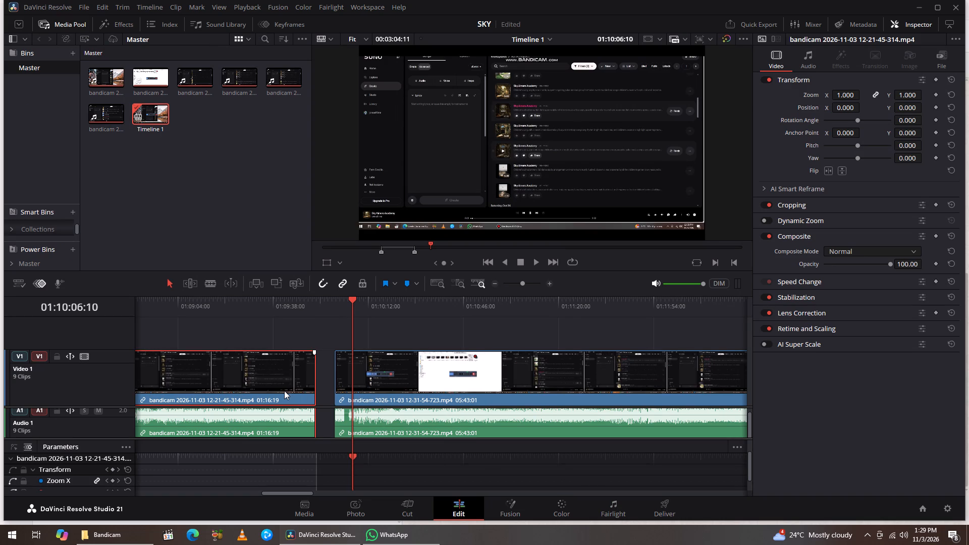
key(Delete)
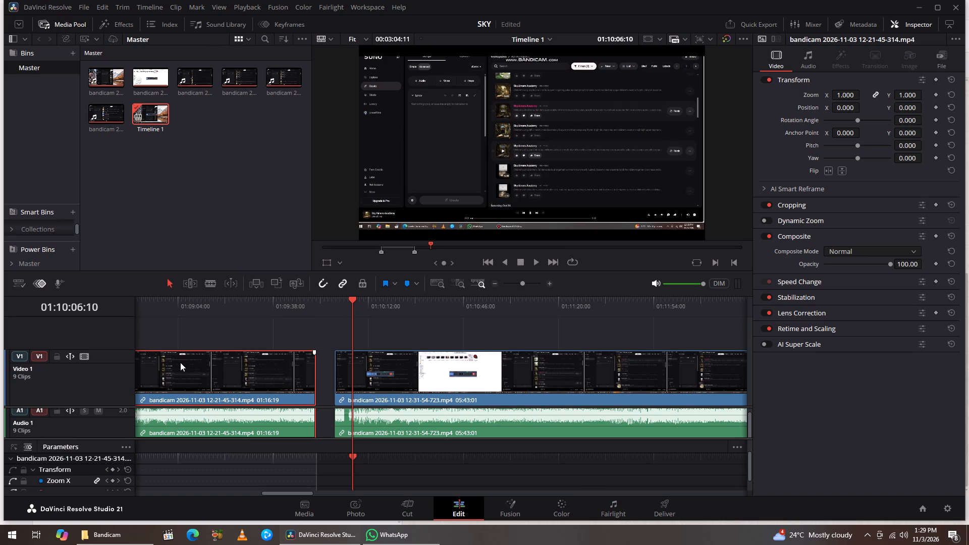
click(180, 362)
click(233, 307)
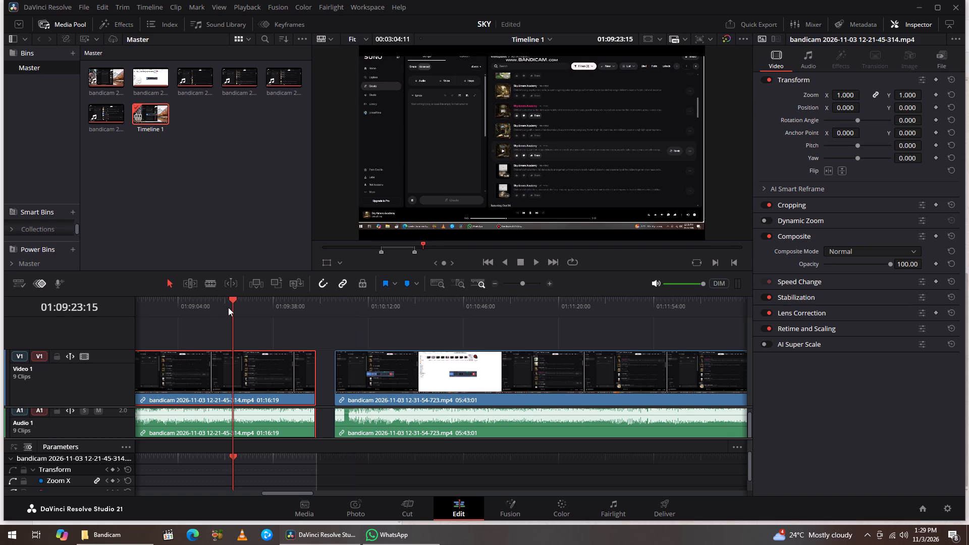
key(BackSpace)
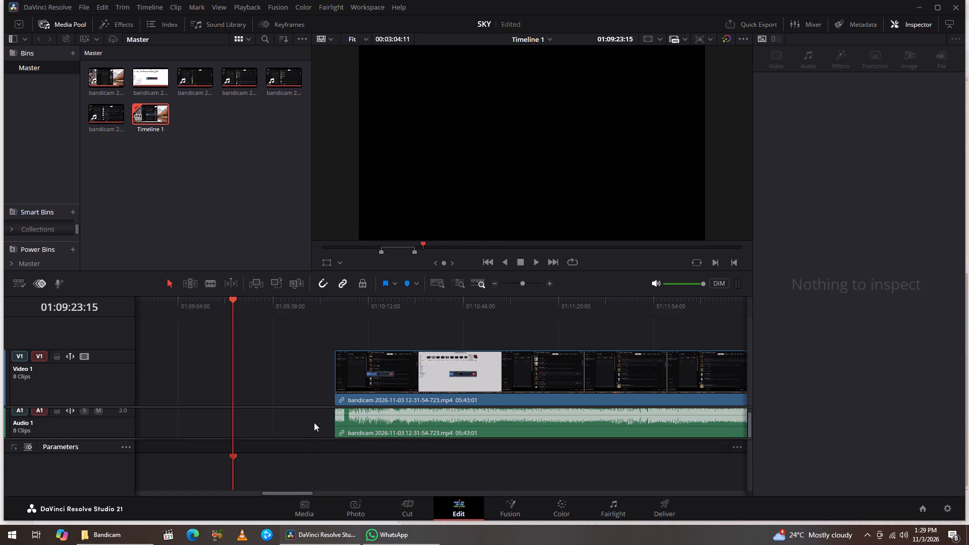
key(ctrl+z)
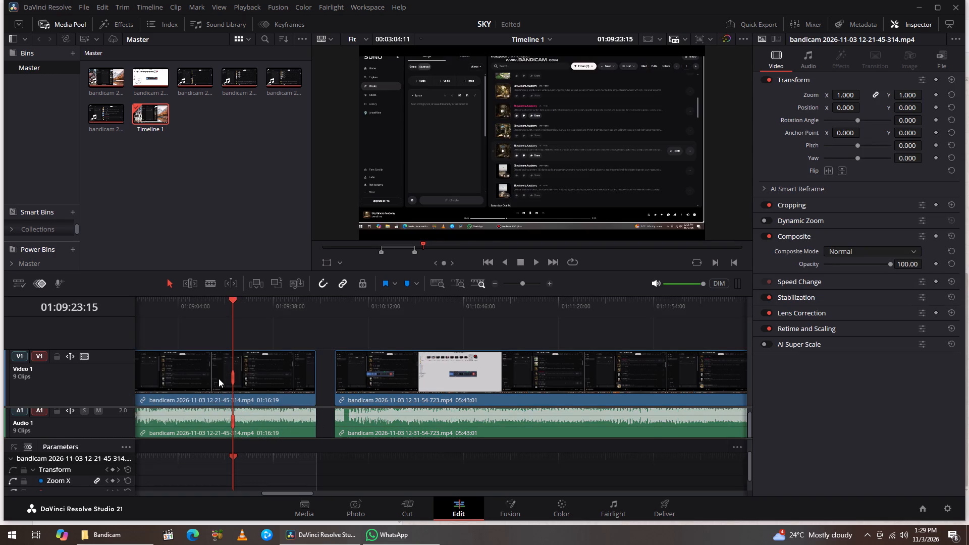
Ripple-delete the leftover 01:16:19 clip that follows the third song on the timeline.
click(220, 378)
key(Delete)
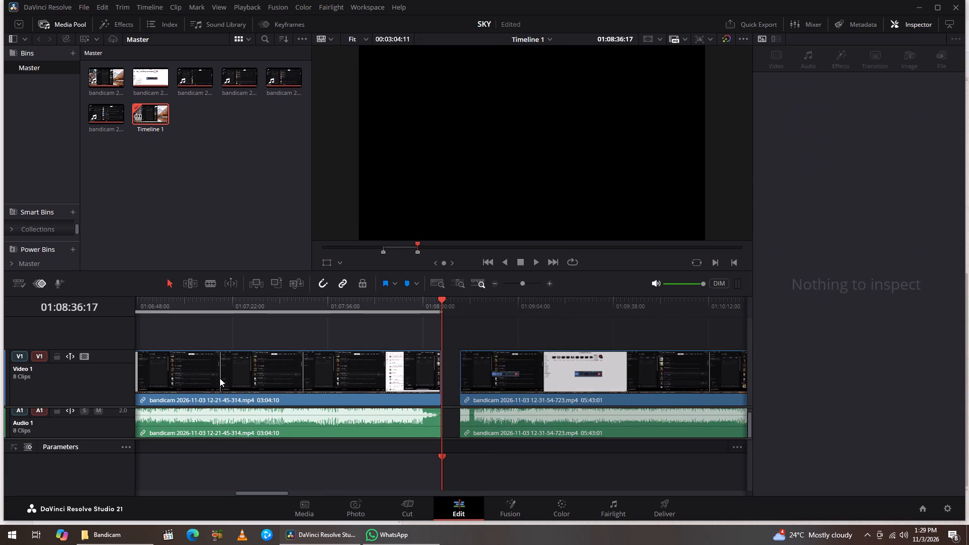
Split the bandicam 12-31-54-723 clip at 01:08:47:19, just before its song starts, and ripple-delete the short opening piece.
click(463, 303)
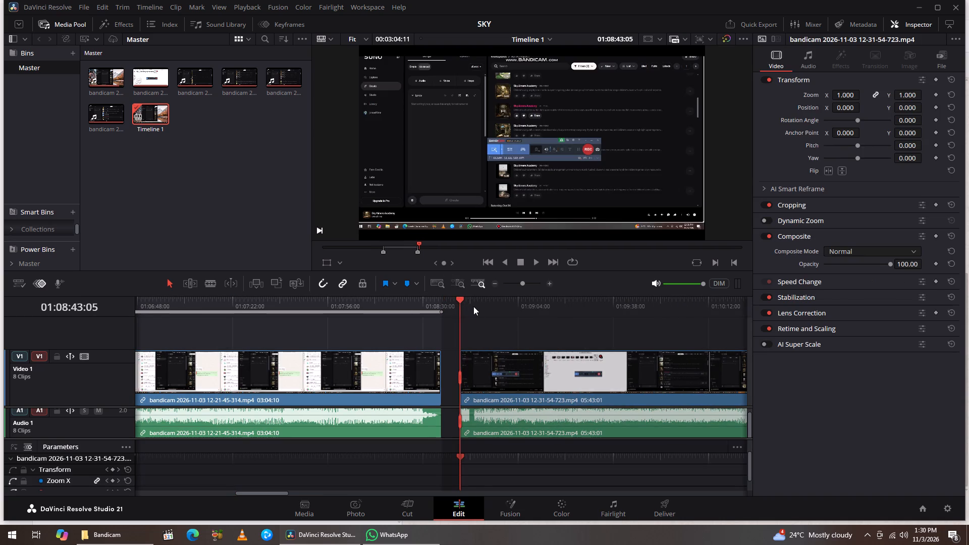
click(478, 306)
alt+scroll(474, 360, up, 3)
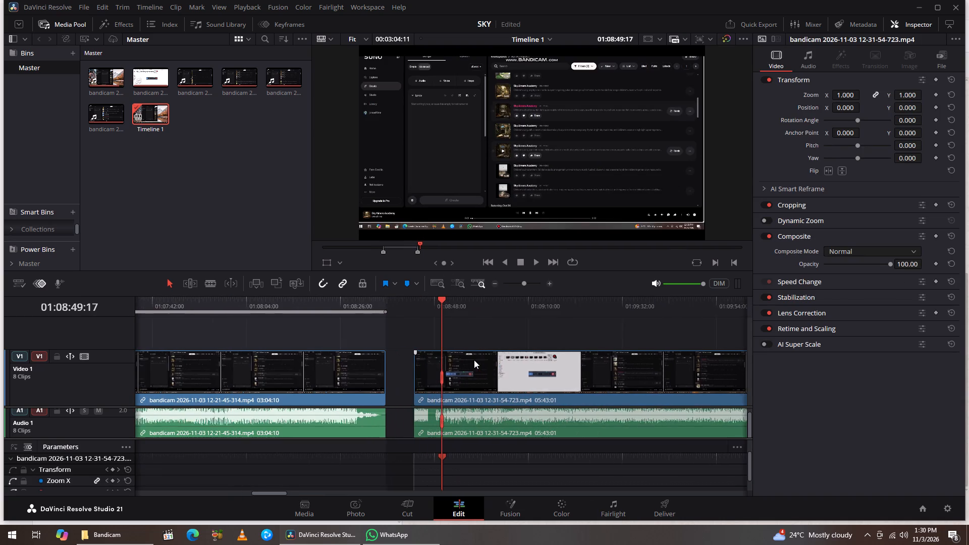
alt+scroll(474, 360, up, 10)
click(361, 308)
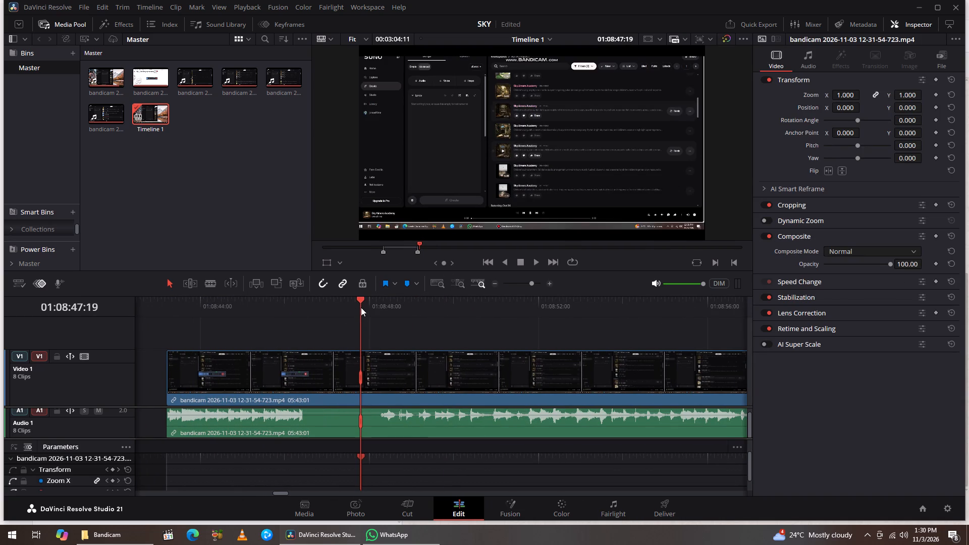
key(ctrl+b)
click(262, 370)
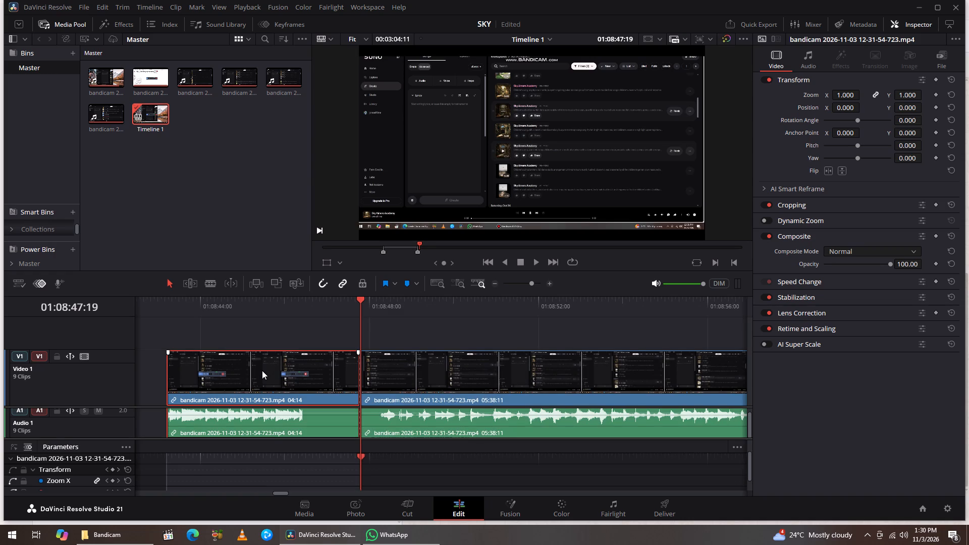
key(Delete)
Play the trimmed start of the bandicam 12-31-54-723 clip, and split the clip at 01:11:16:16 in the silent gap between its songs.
key(space)
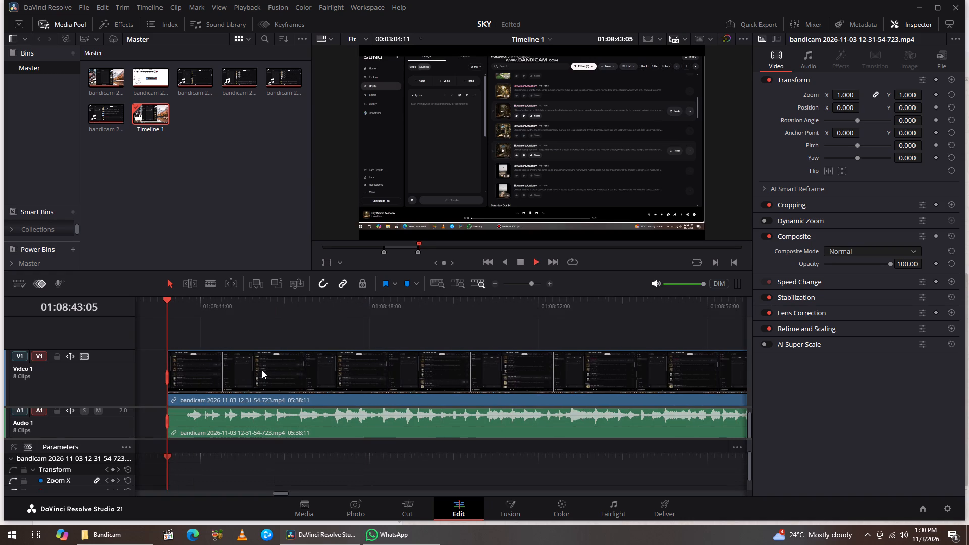
alt+scroll(262, 371, down, 3)
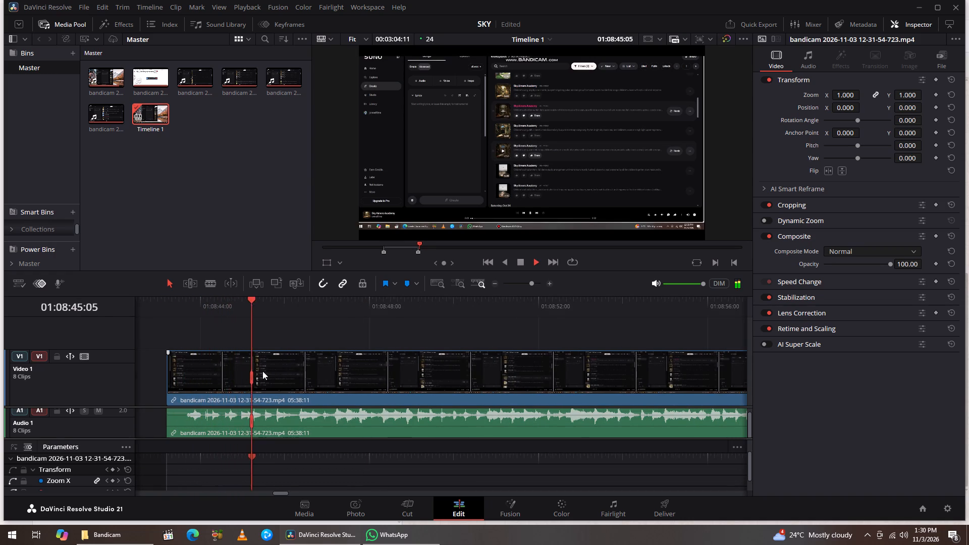
alt+scroll(263, 371, down, 8)
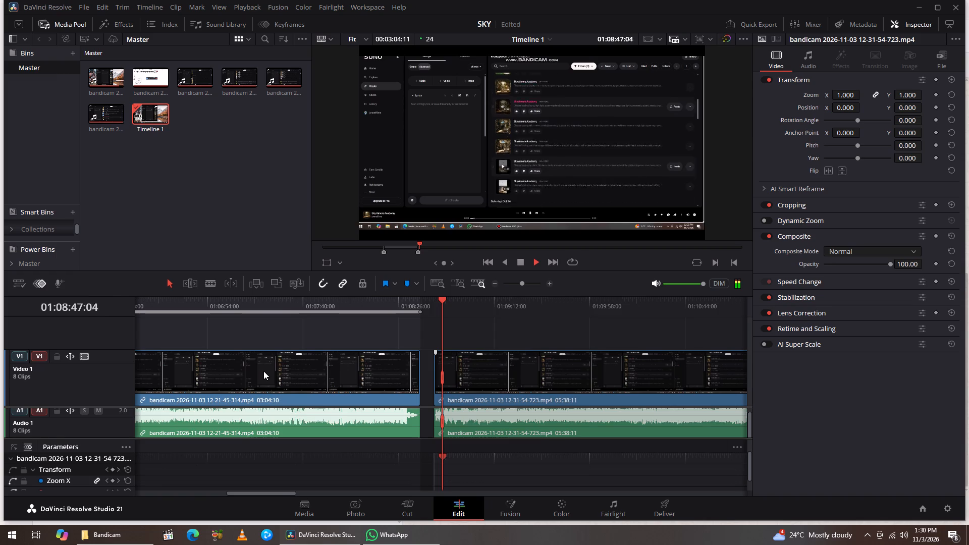
alt+scroll(263, 371, down, 2)
key(space)
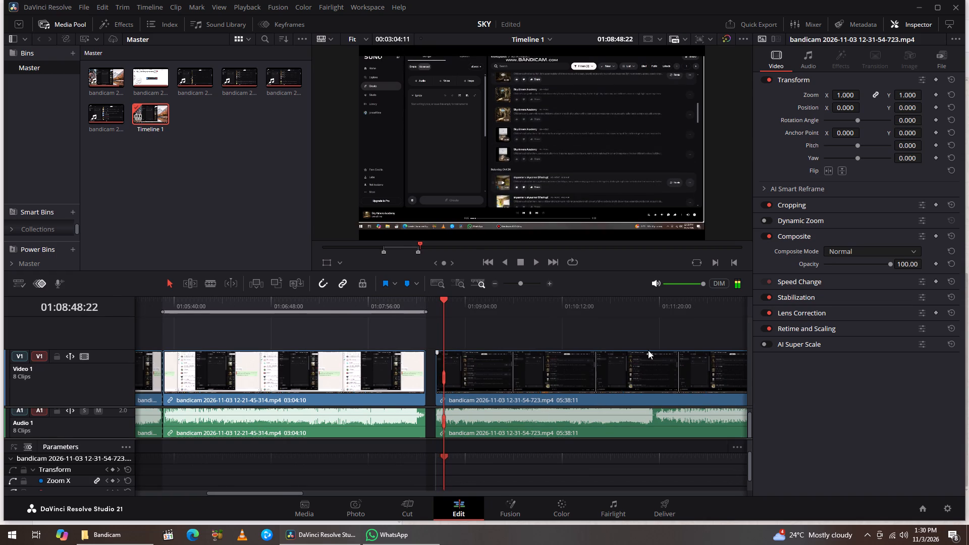
click(649, 304)
alt+scroll(685, 429, up, 2)
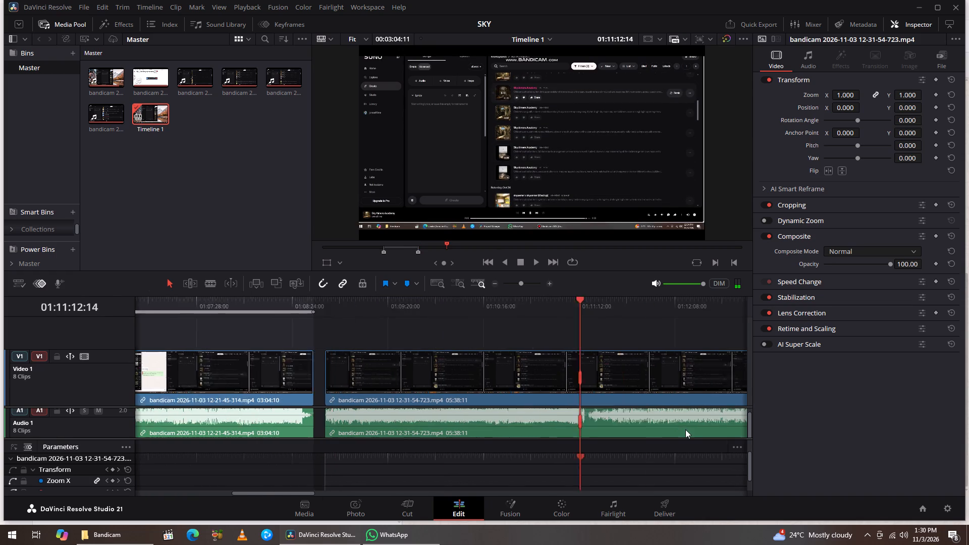
alt+scroll(685, 429, up, 7)
click(470, 309)
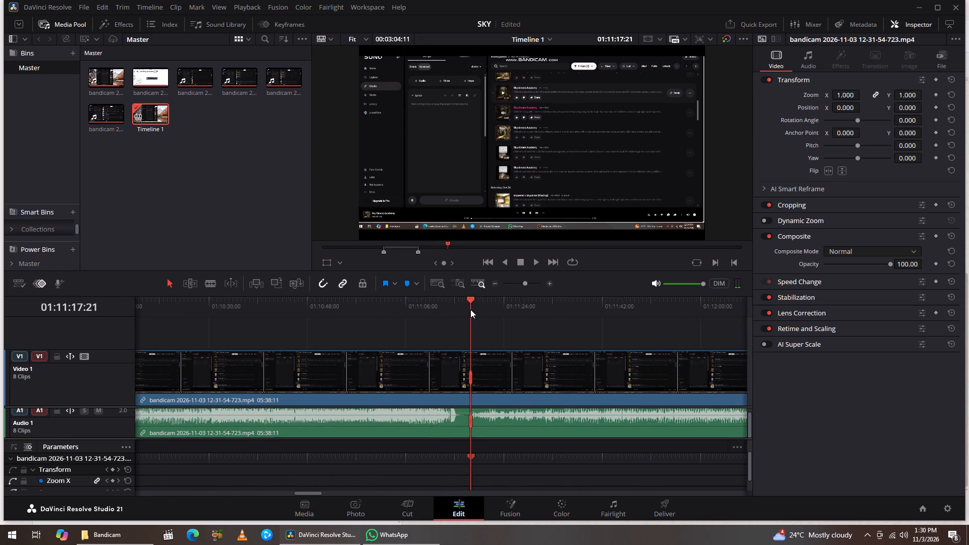
click(464, 307)
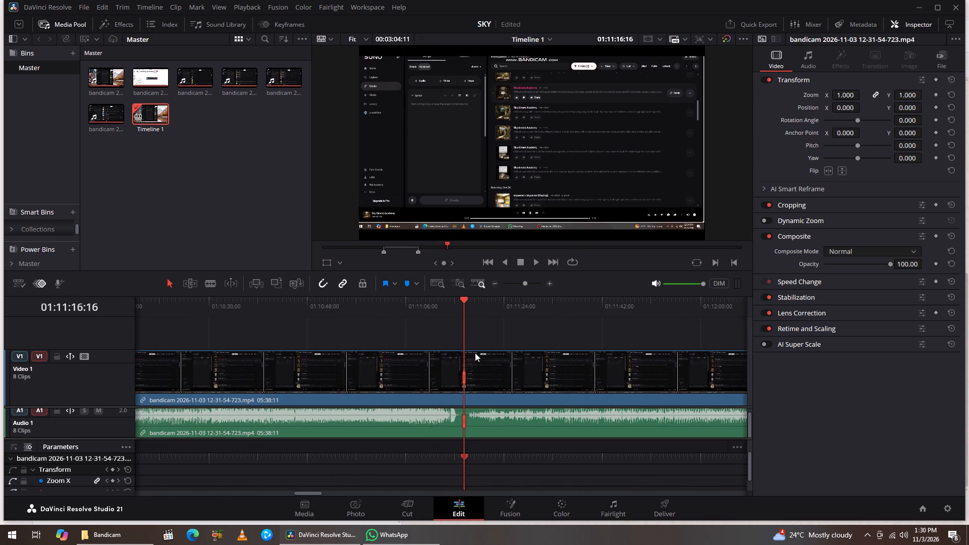
key(ctrl+b)
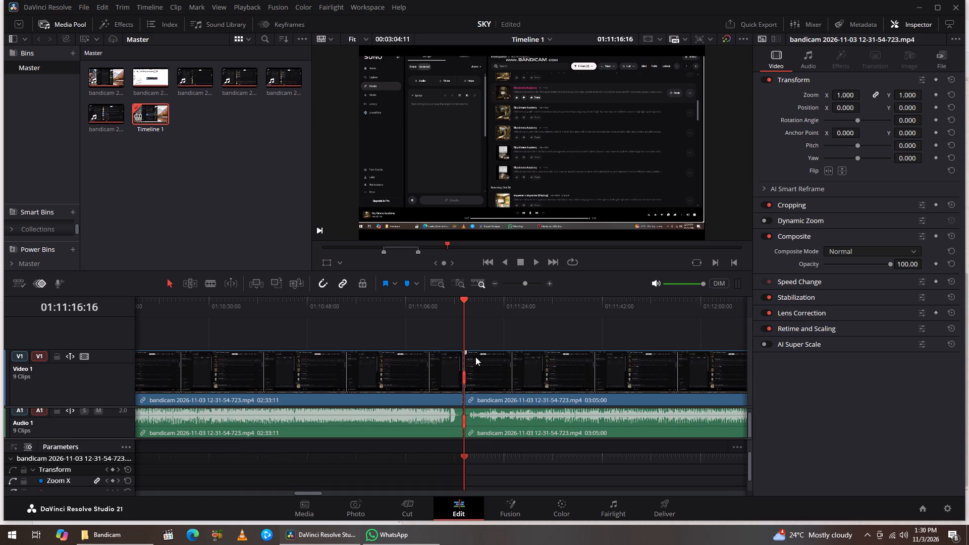
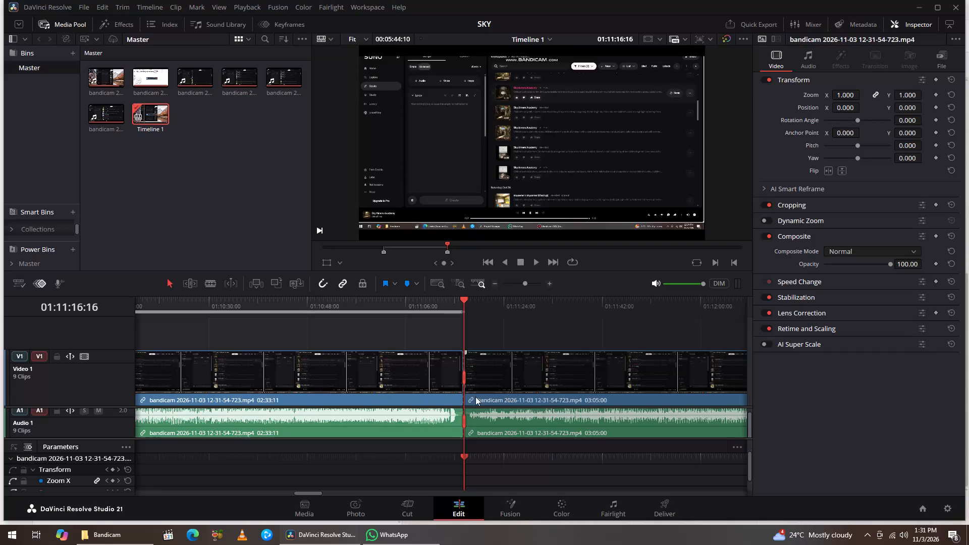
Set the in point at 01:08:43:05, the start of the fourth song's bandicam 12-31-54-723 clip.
alt+scroll(475, 397, down, 9)
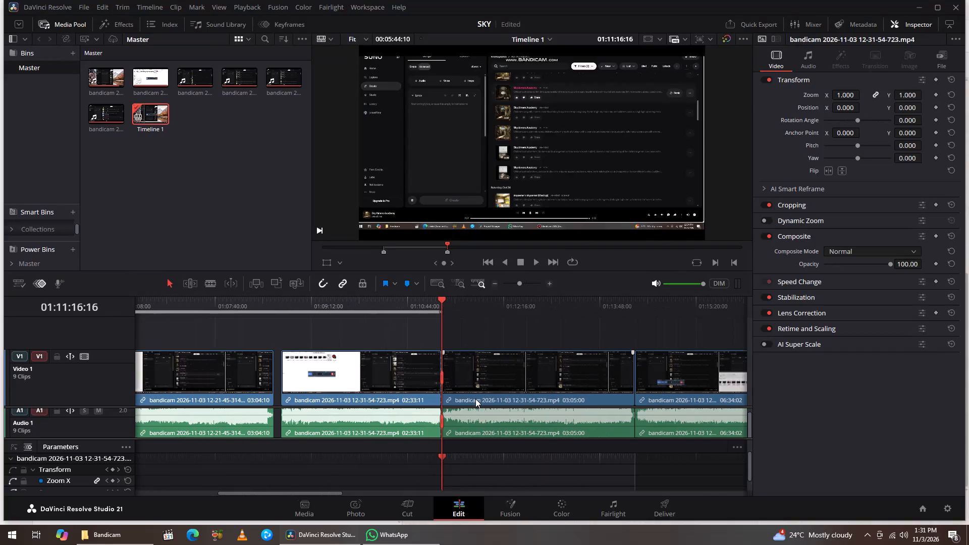
click(282, 303)
key(i)
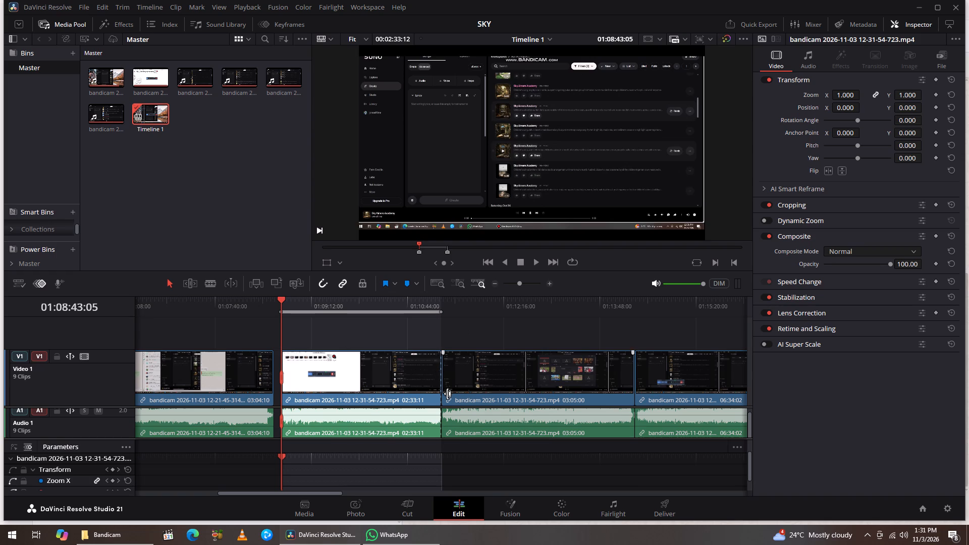
On the Deliver page, name the fourth song's audio export Sky-Aimers 4 and add it to the render queue.
click(664, 500)
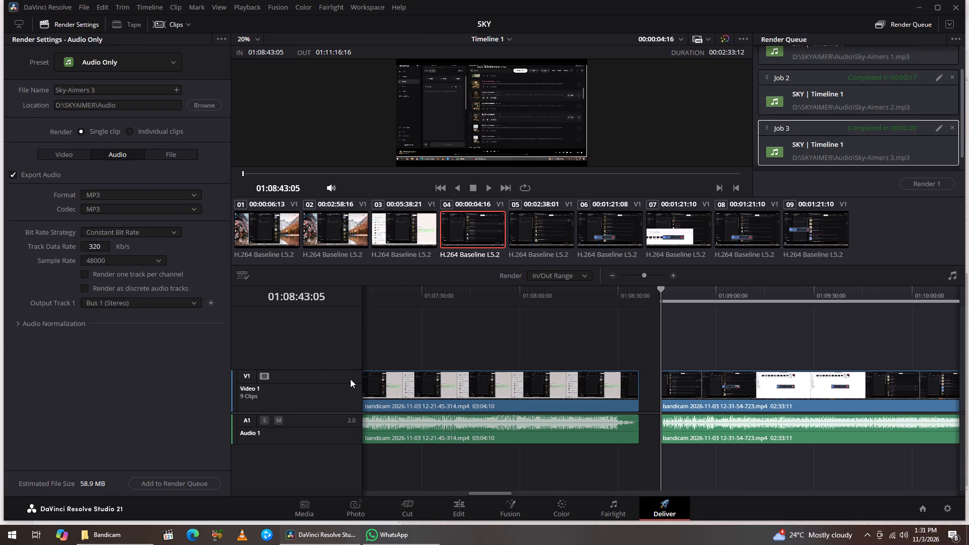
click(95, 88)
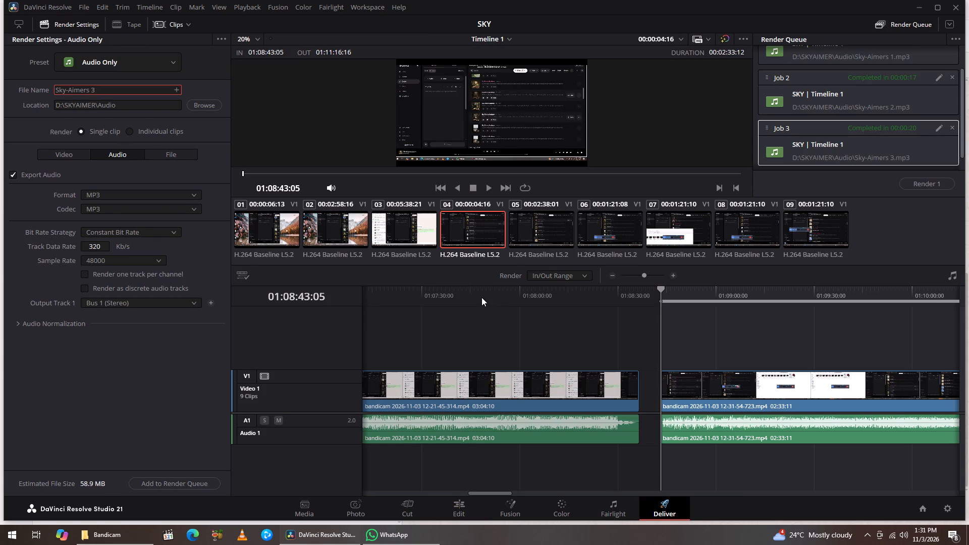
key(BackSpace)
key(4)
click(194, 481)
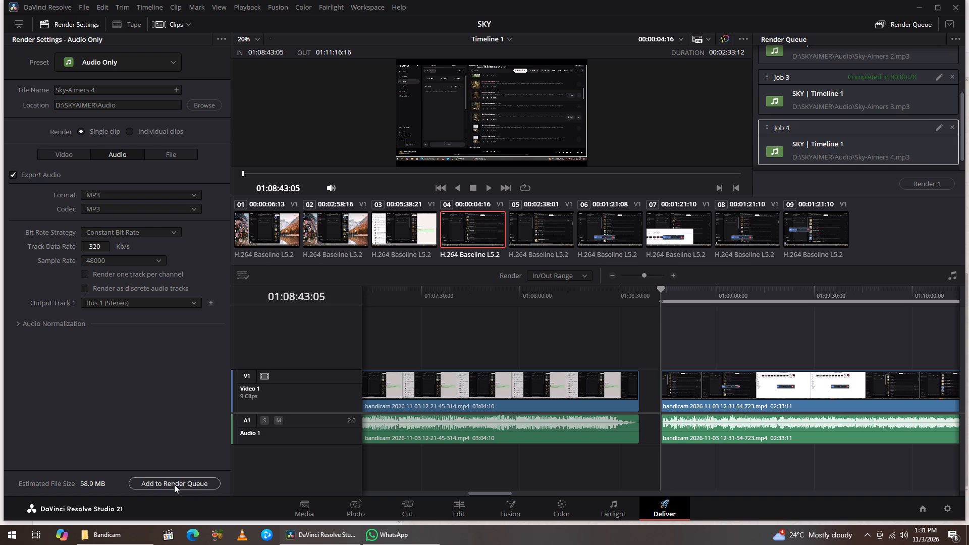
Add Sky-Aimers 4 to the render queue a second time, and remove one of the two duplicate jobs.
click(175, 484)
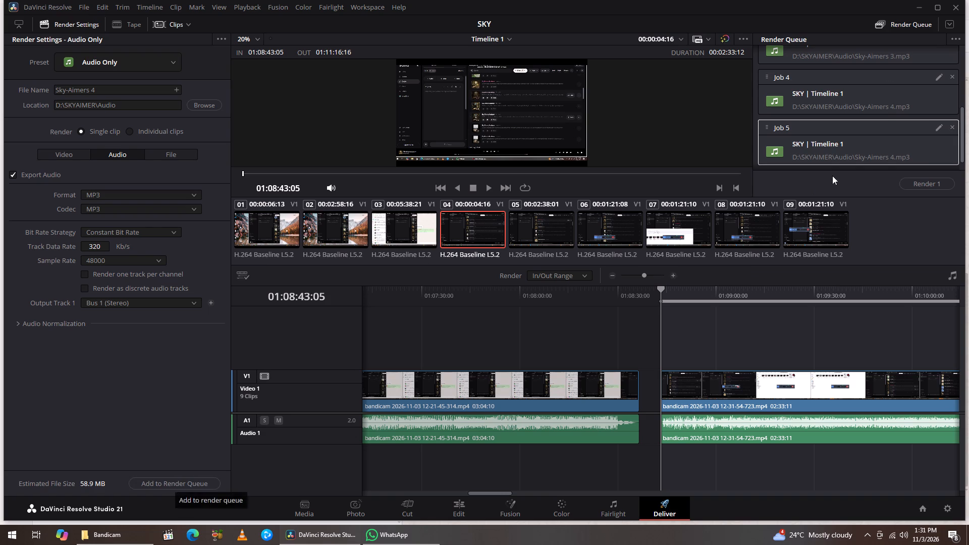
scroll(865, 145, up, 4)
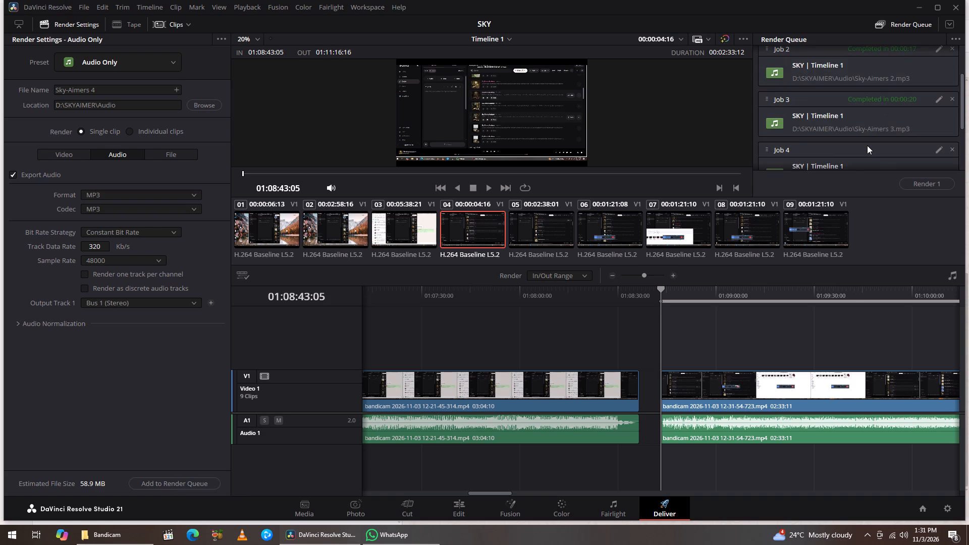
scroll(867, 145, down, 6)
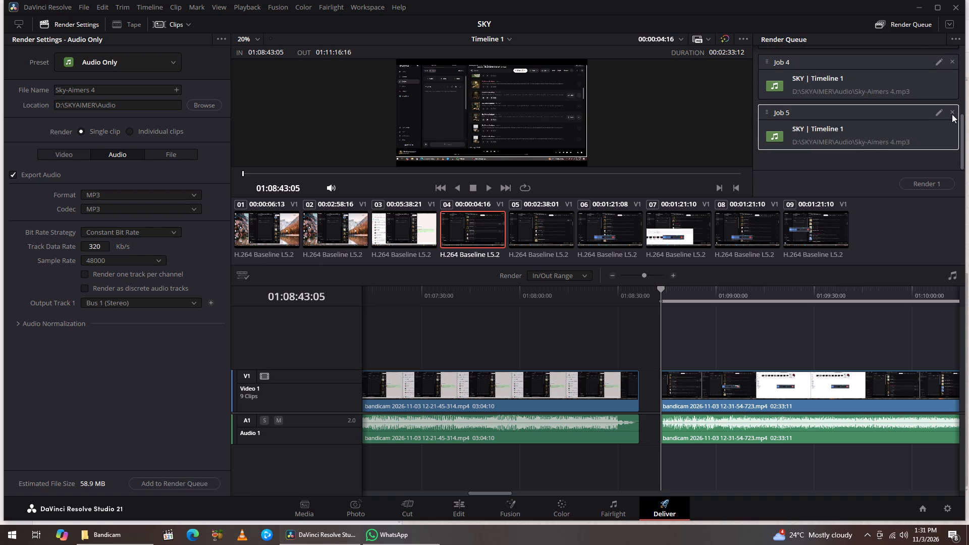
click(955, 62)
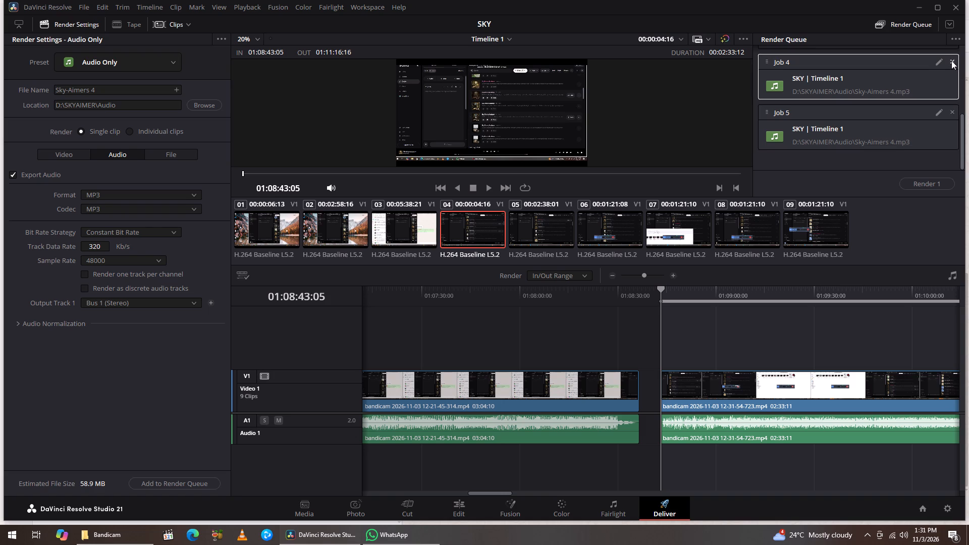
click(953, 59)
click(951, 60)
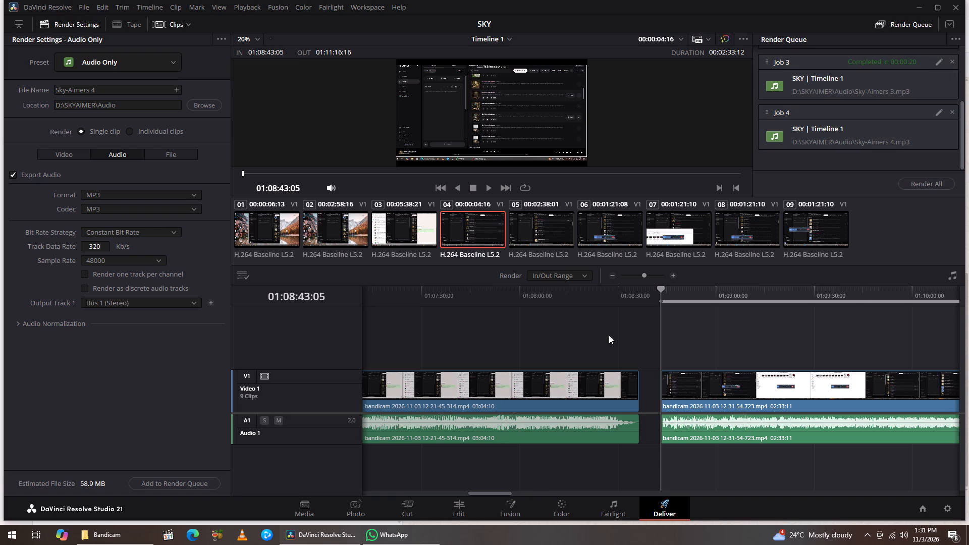
Render the queued Sky-Aimers 4 job without re-rendering the jobs that are already completed.
click(926, 183)
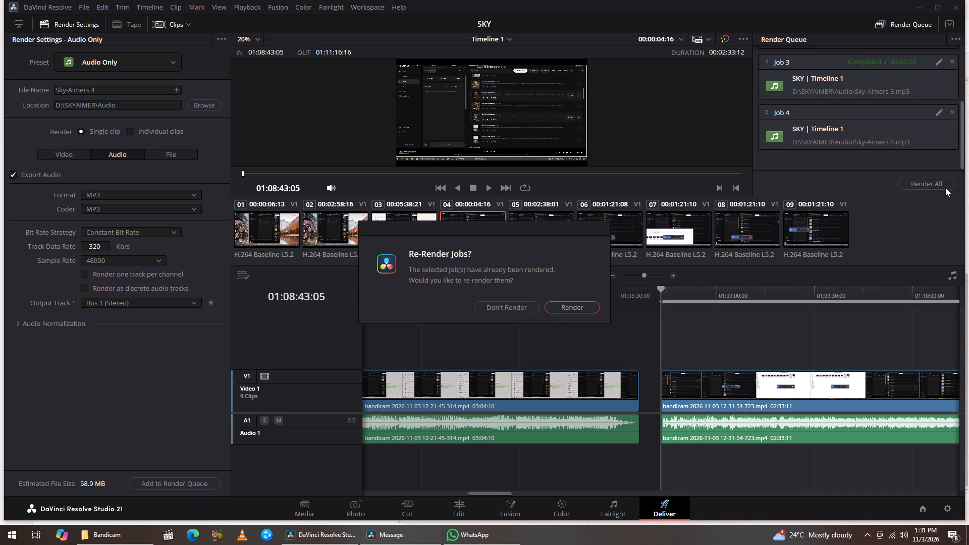
click(952, 112)
click(506, 306)
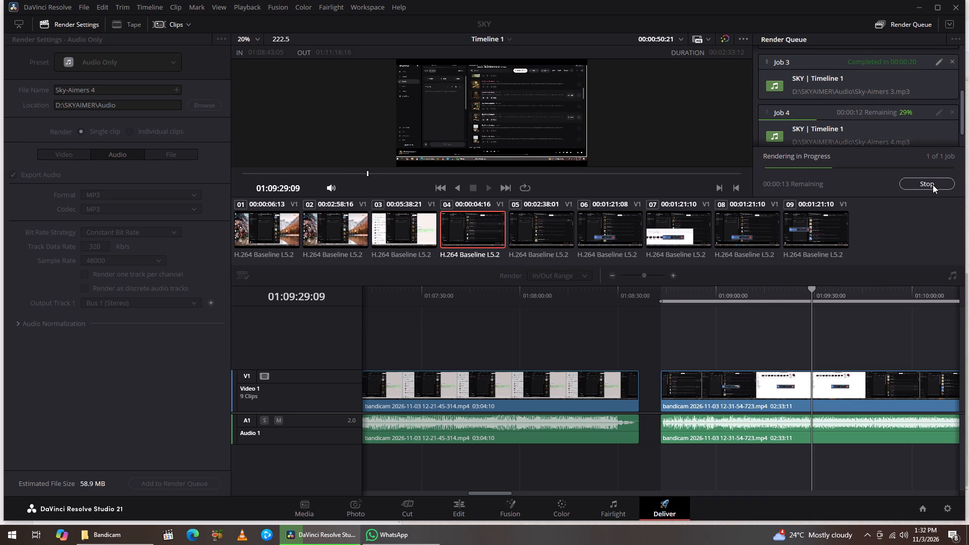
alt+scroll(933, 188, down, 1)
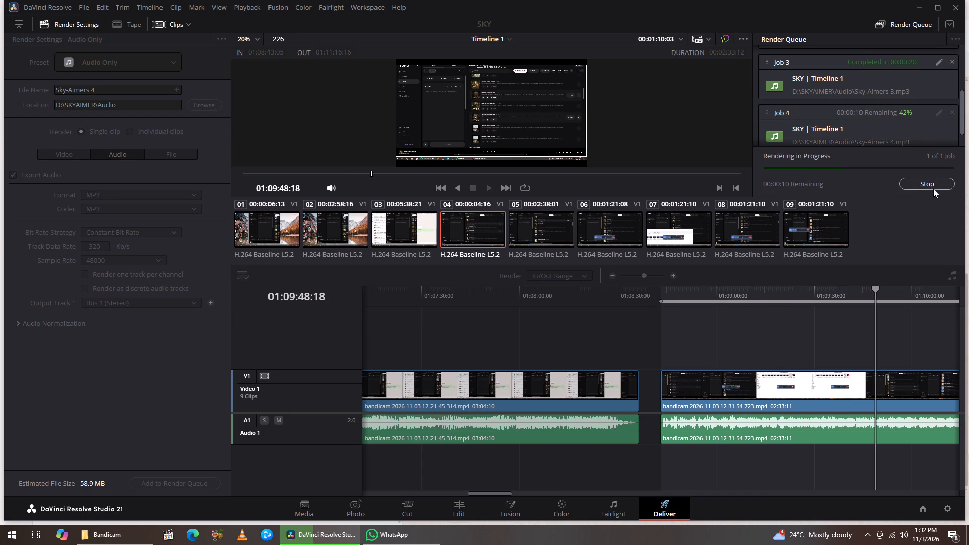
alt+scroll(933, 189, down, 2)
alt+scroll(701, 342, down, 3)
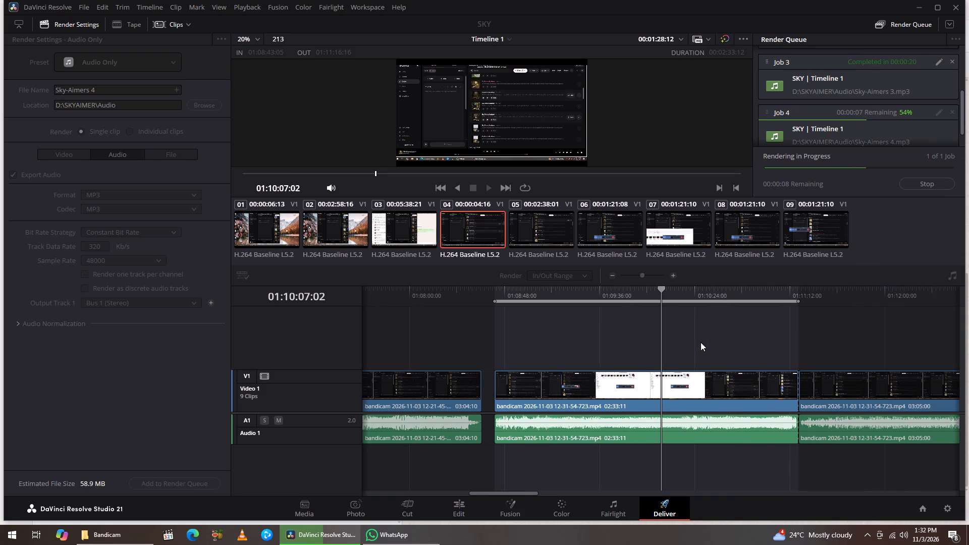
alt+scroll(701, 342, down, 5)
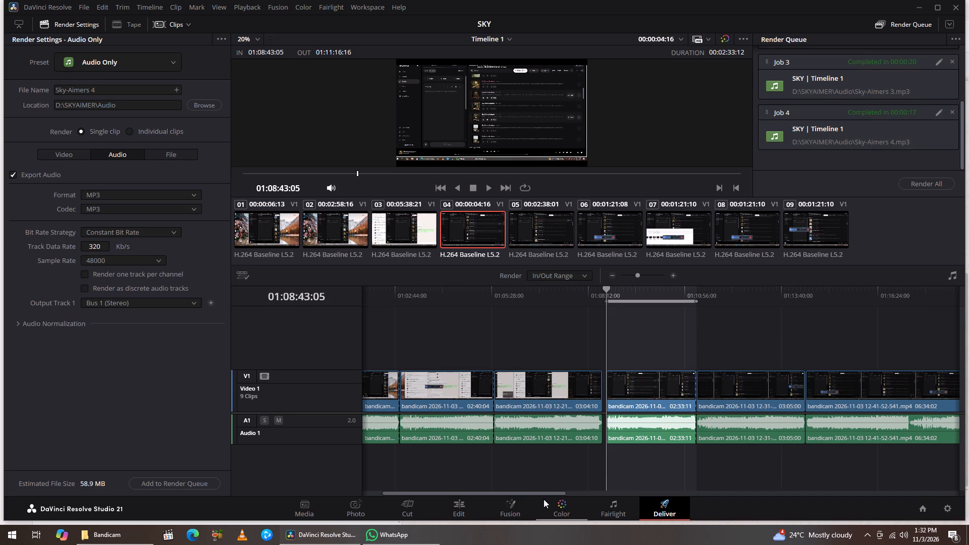
Return to the Edit page, play the fifth song's start, and mark its range from 01:11:16:16 to 01:14:21:16 with in and out points.
click(456, 504)
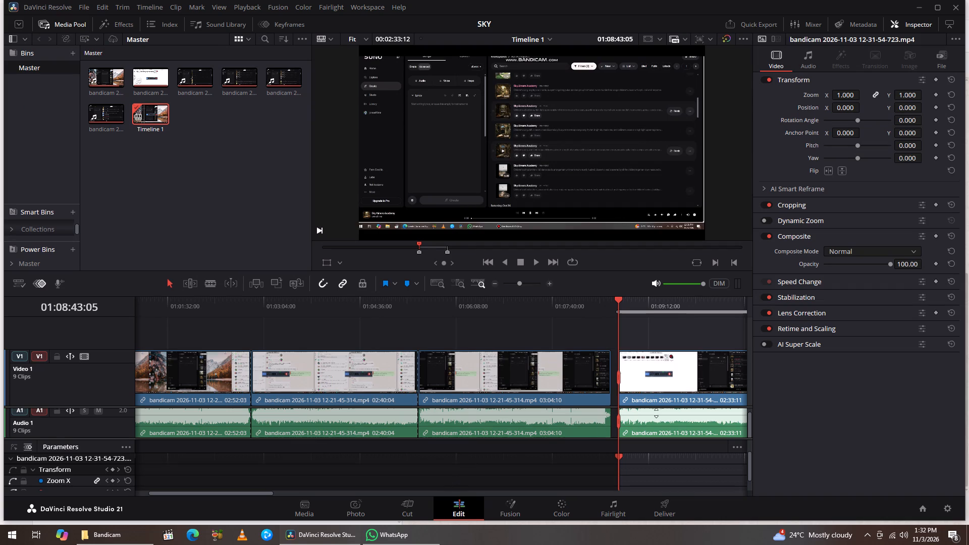
alt+scroll(647, 425, down, 3)
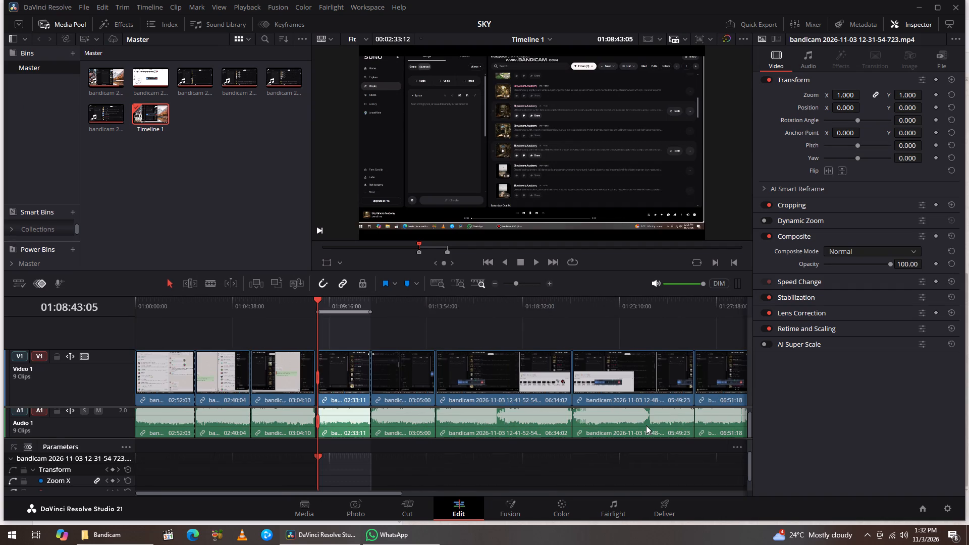
click(374, 299)
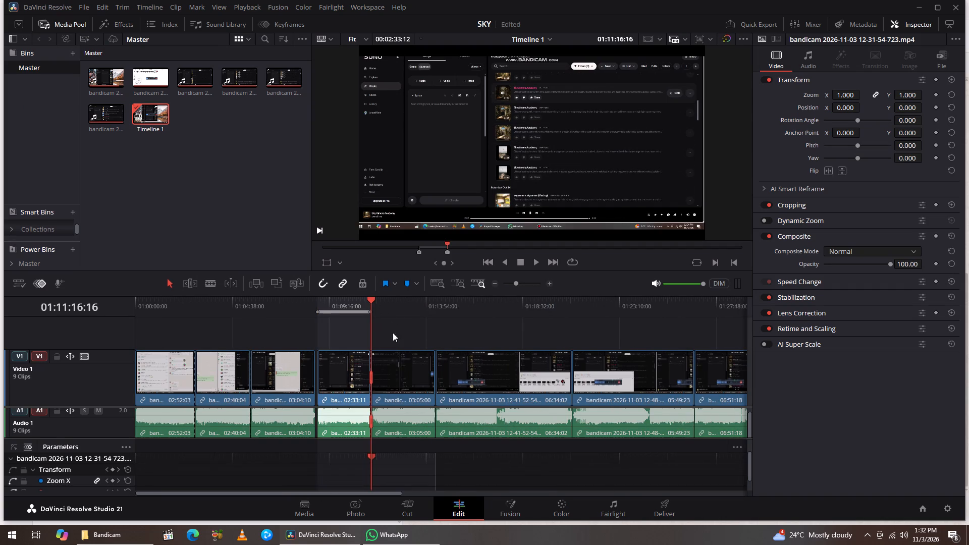
key(space)
alt+scroll(513, 408, up, 6)
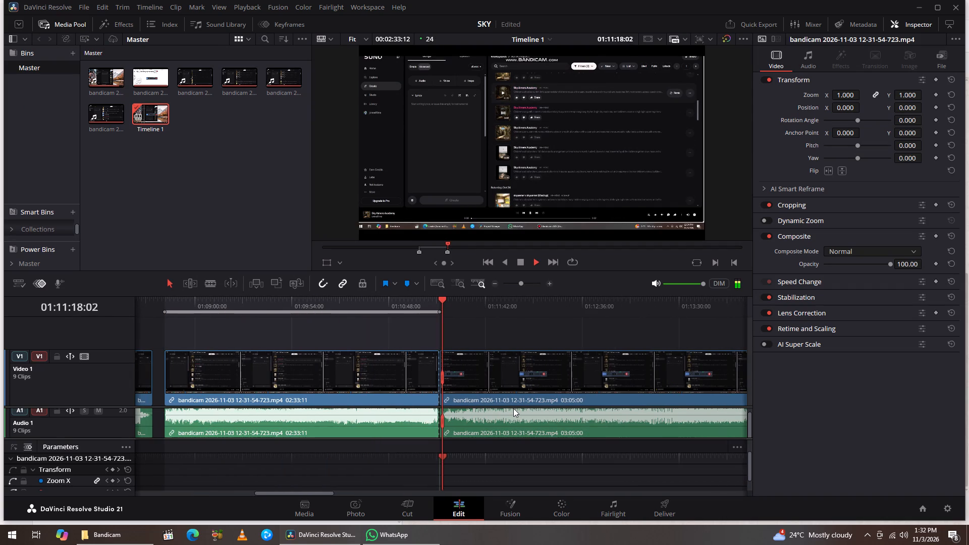
alt+scroll(513, 408, down, 3)
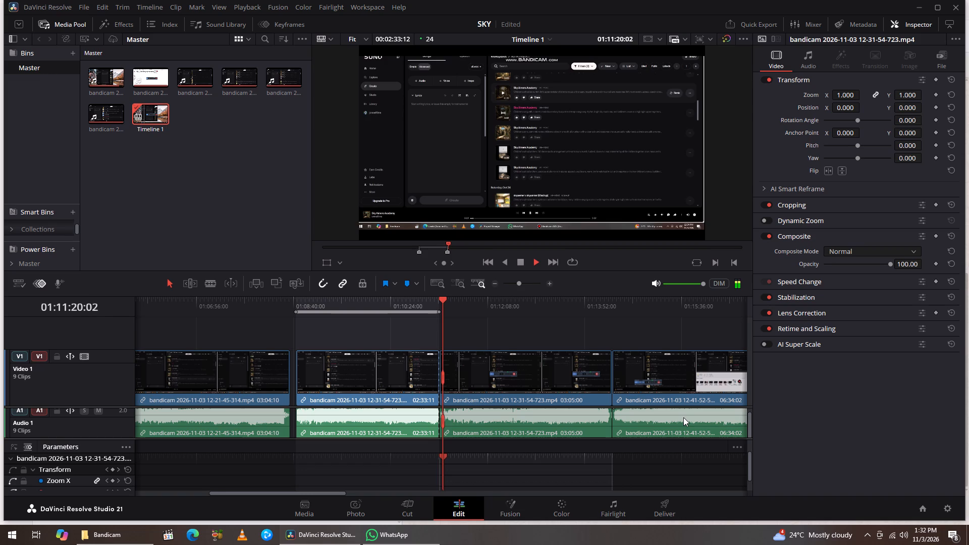
key(space)
click(435, 302)
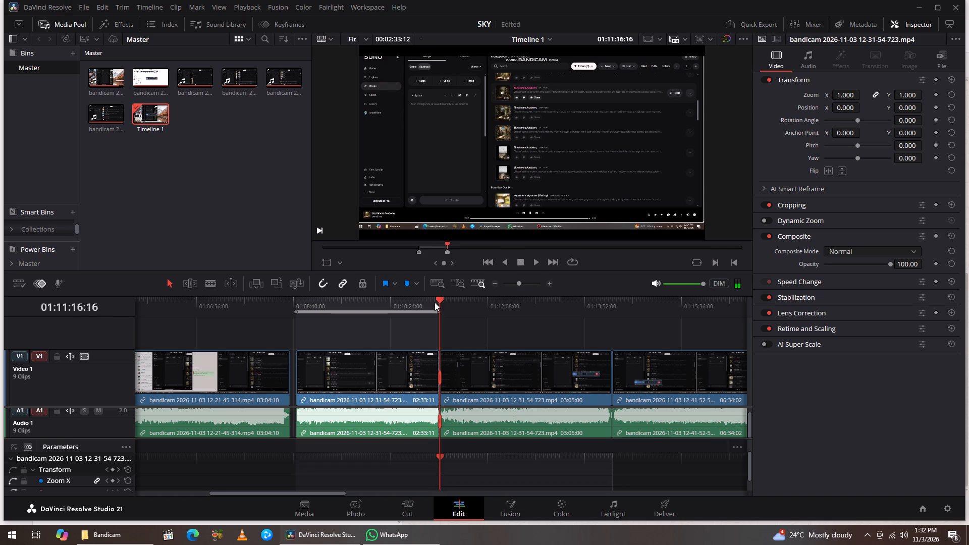
key(i)
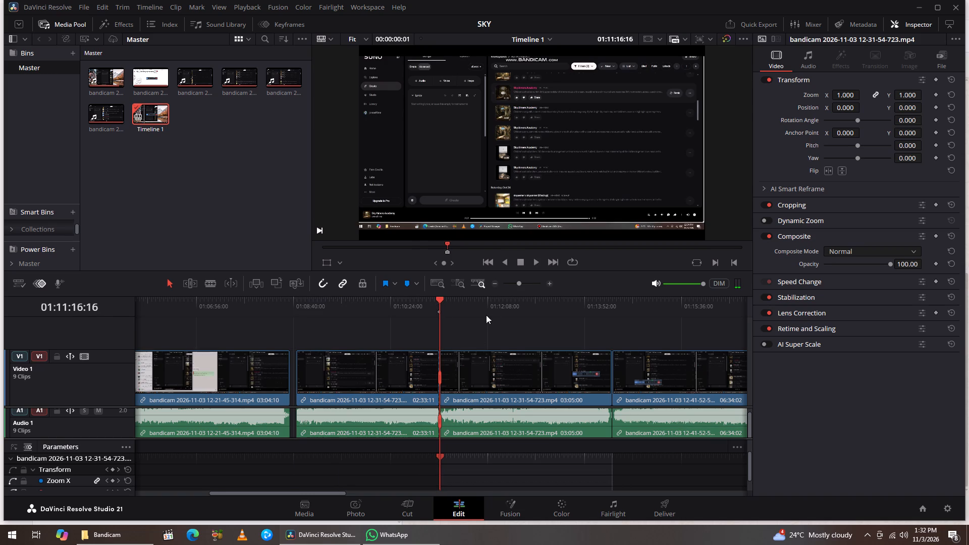
click(608, 305)
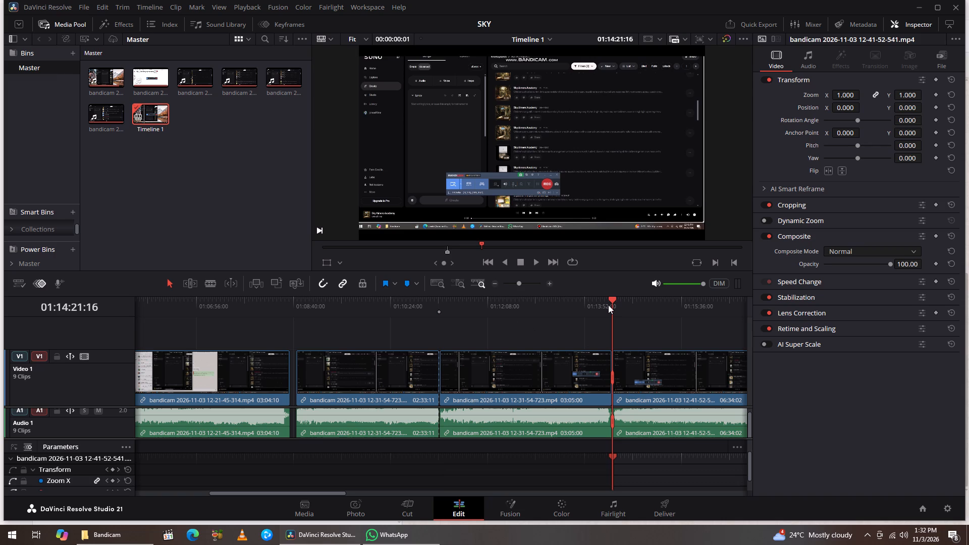
key(o)
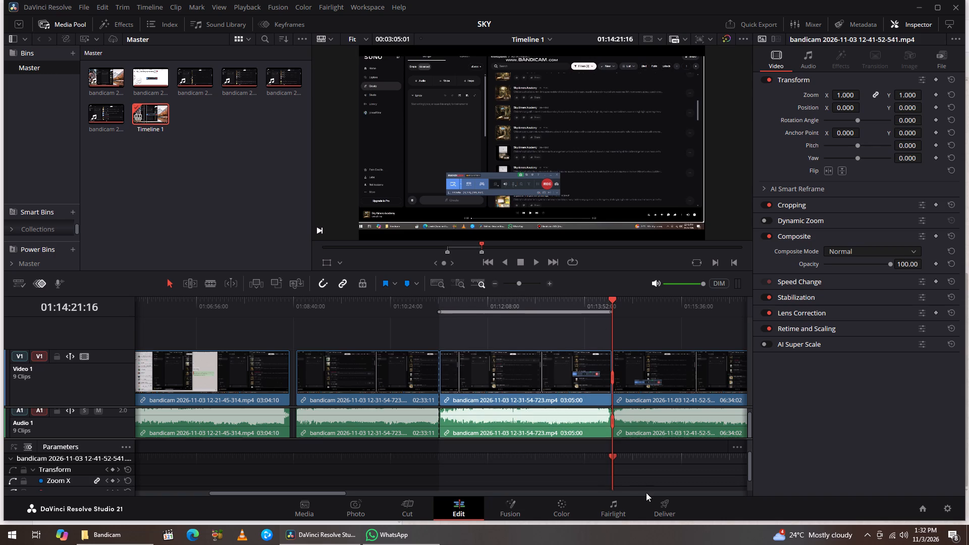
On the Deliver page, queue the fifth song's range as Sky-Aimers 5 and render that job.
click(662, 501)
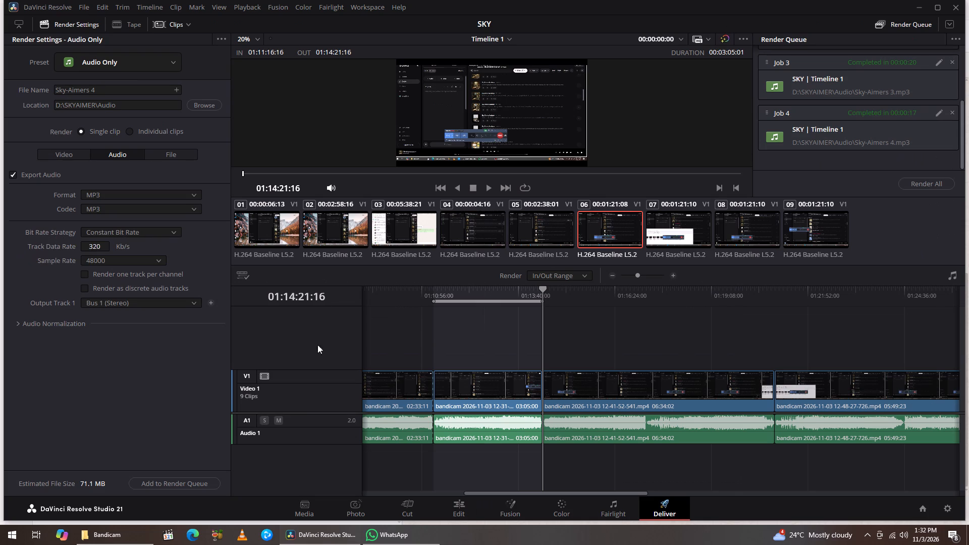
click(99, 91)
key(BackSpace)
key(5)
click(174, 482)
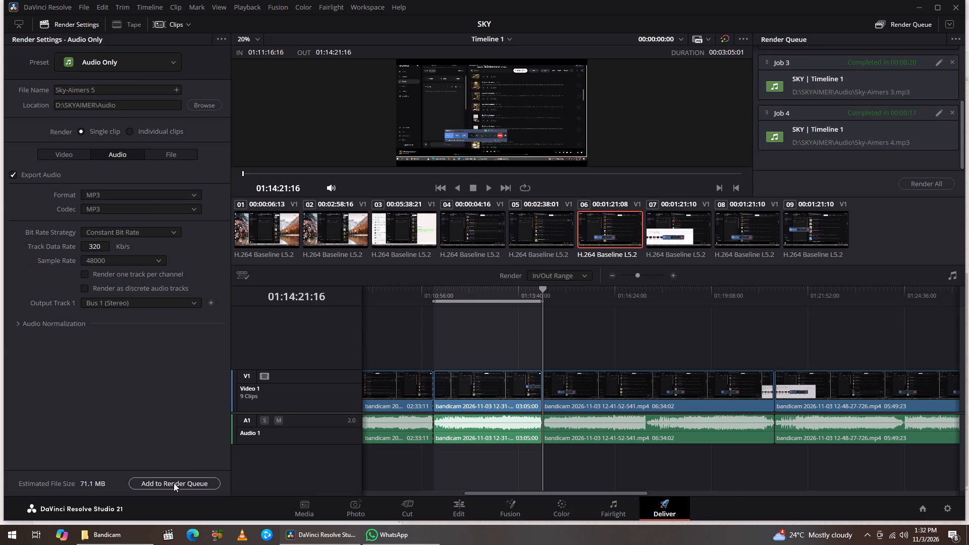
click(924, 183)
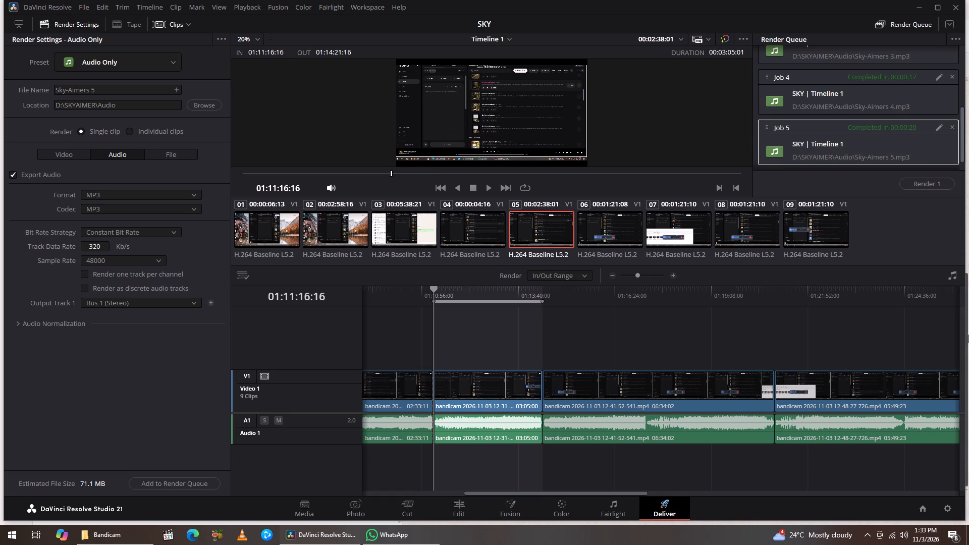
Back on the Edit page, split the 12-41-52 recording at 01:17:16:13, in the gap between its two songs.
click(465, 503)
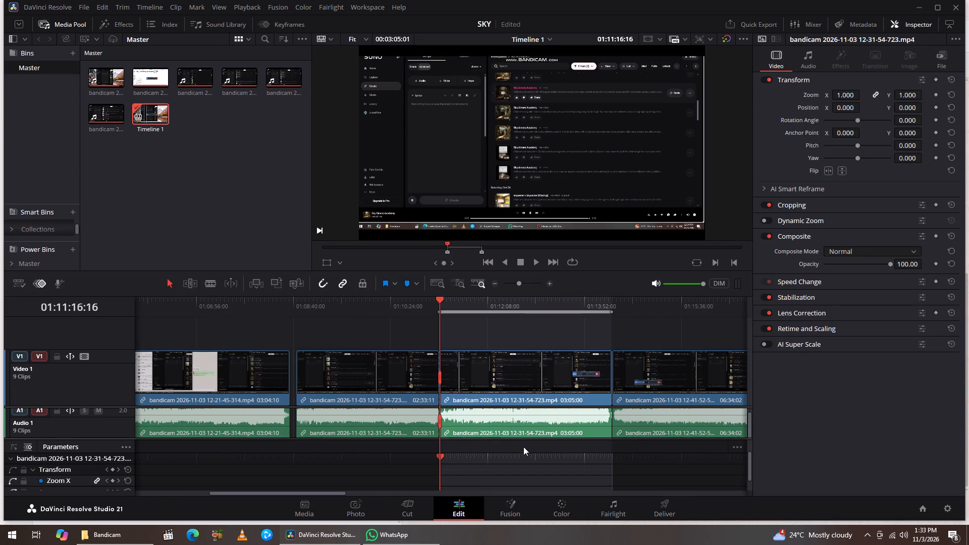
drag(314, 493, 399, 484)
click(238, 306)
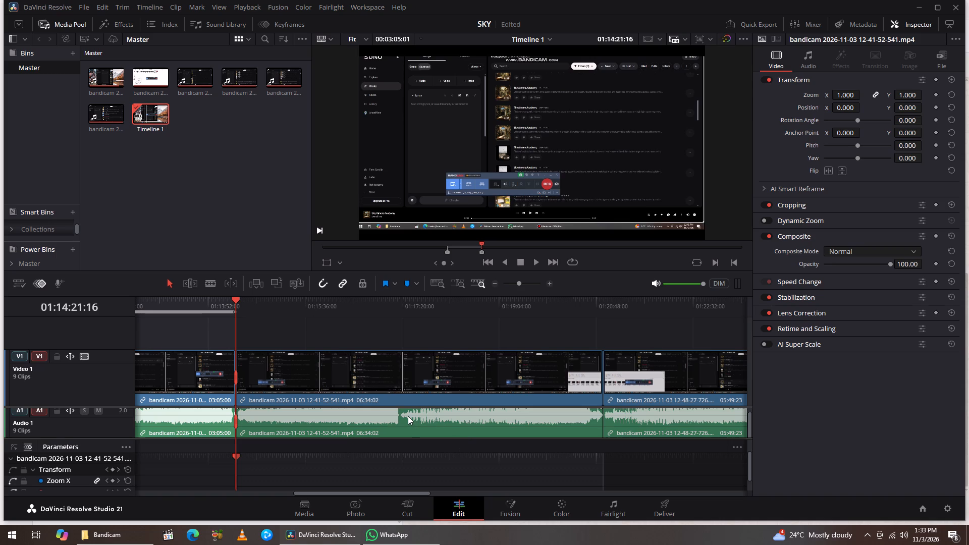
click(406, 302)
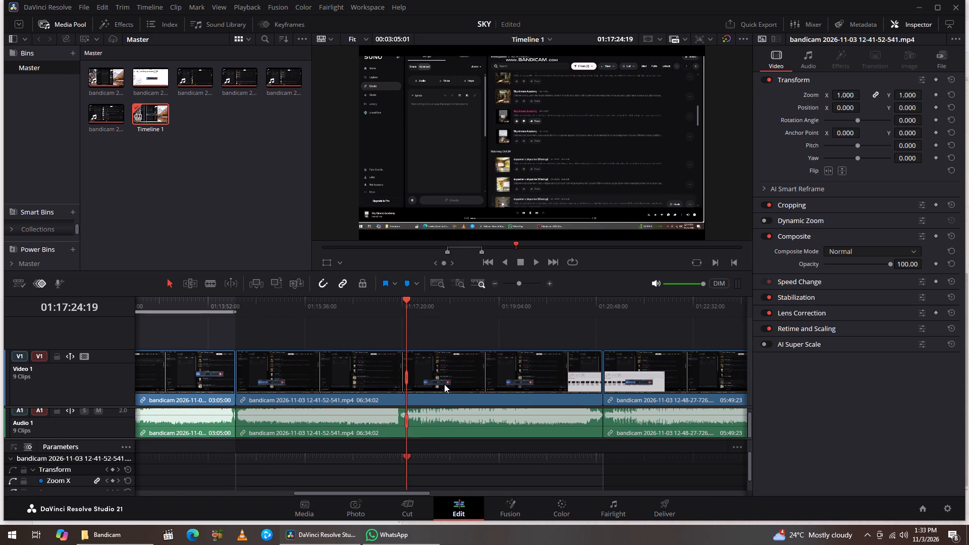
alt+scroll(445, 384, up, 12)
click(388, 308)
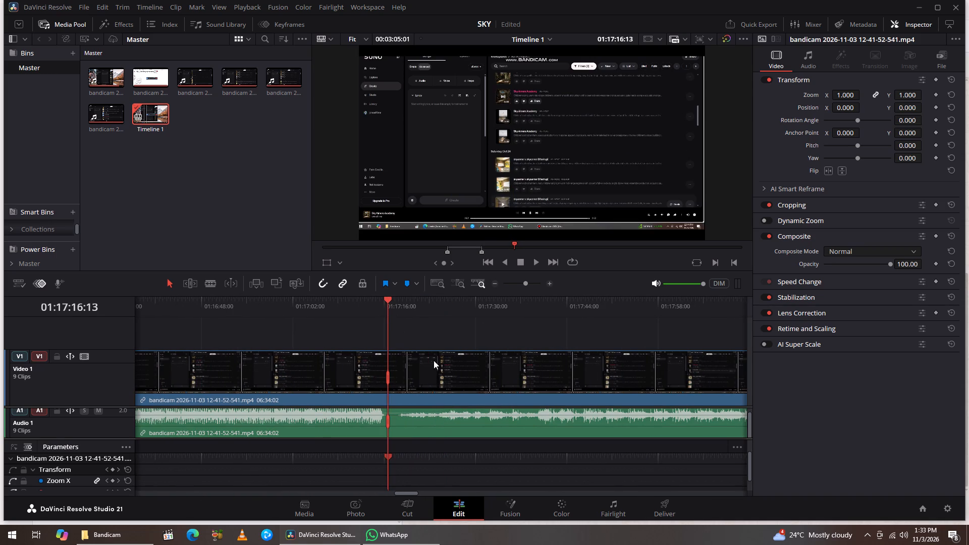
key(ctrl+b)
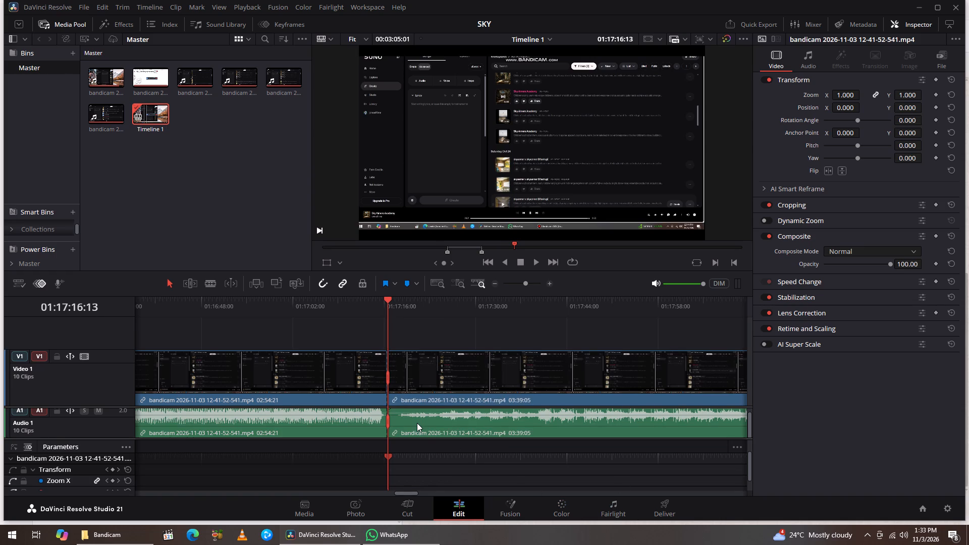
Mark the sixth song's range with the out point at the new cut, 01:17:16:13, and the in point at its clip start, 01:14:21:16.
key(o)
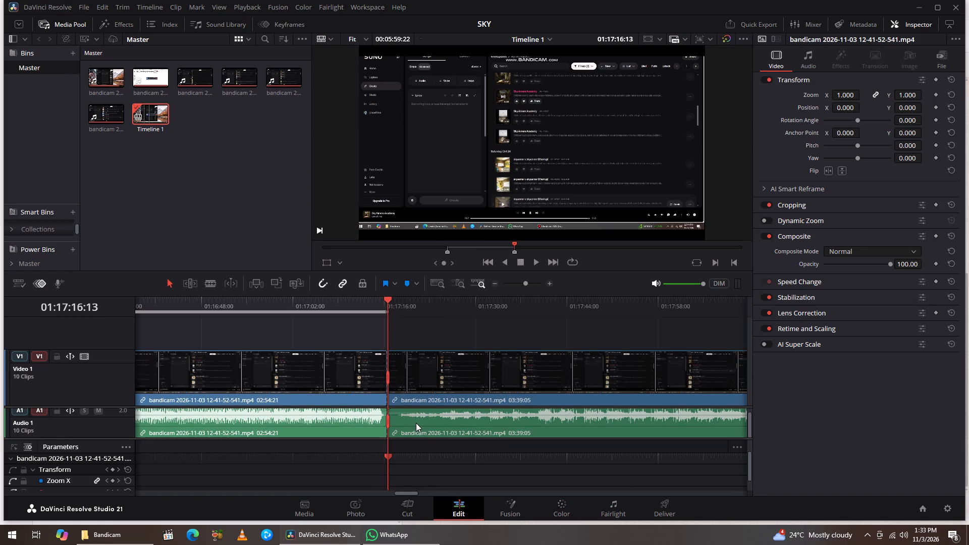
drag(403, 496, 380, 492)
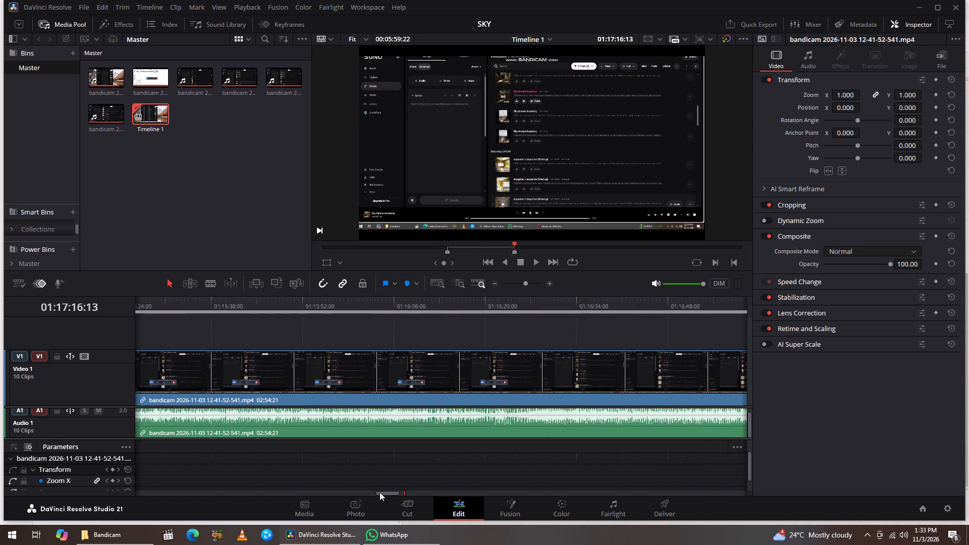
drag(380, 492, 367, 494)
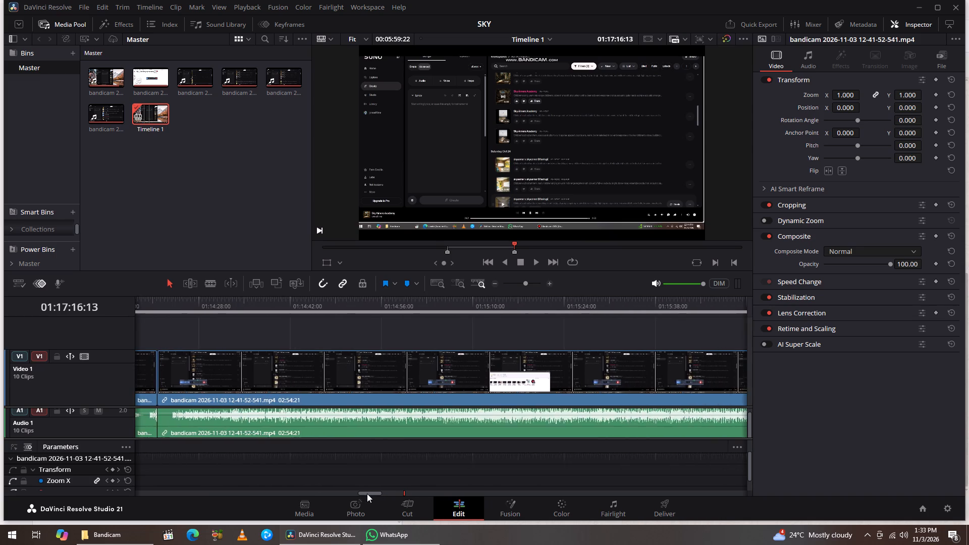
drag(367, 494, 396, 498)
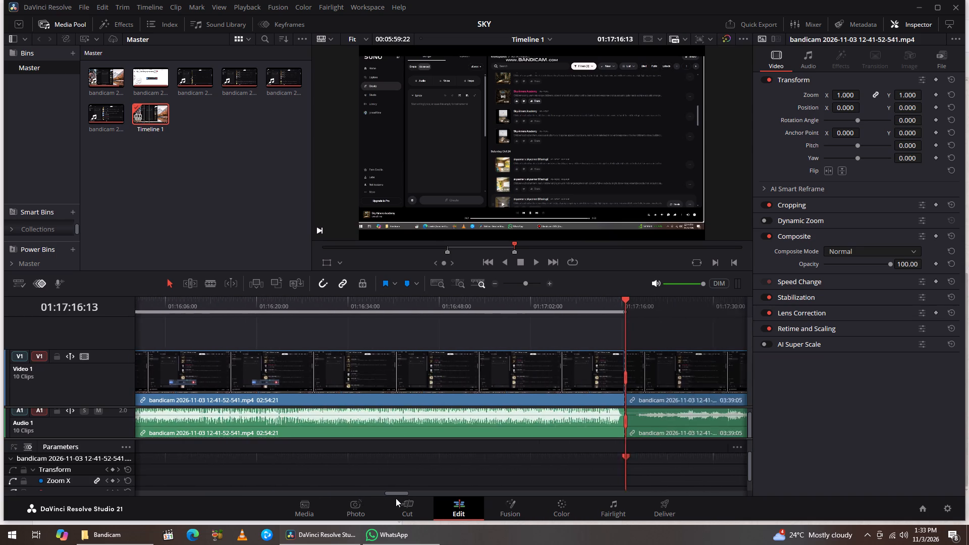
drag(396, 498, 394, 497)
alt+scroll(314, 425, down, 3)
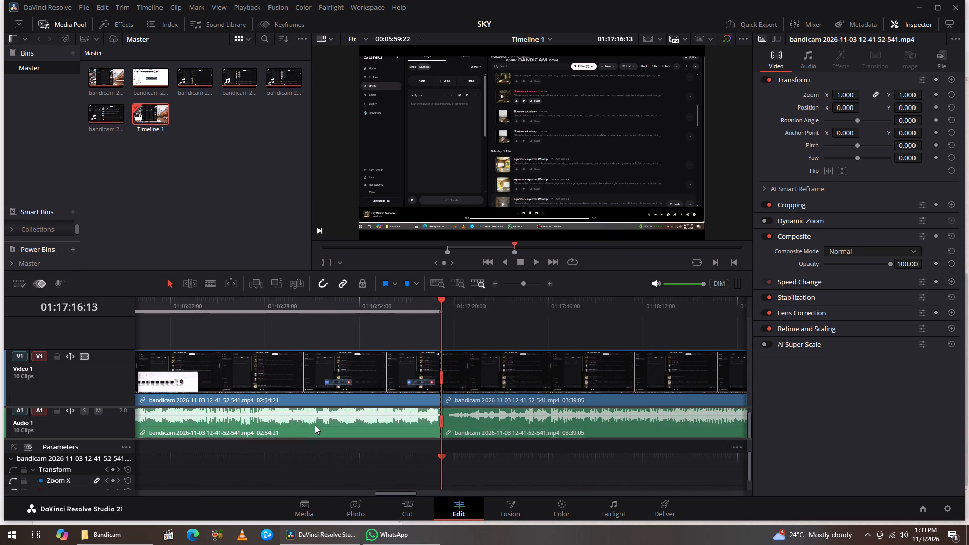
alt+scroll(315, 425, down, 6)
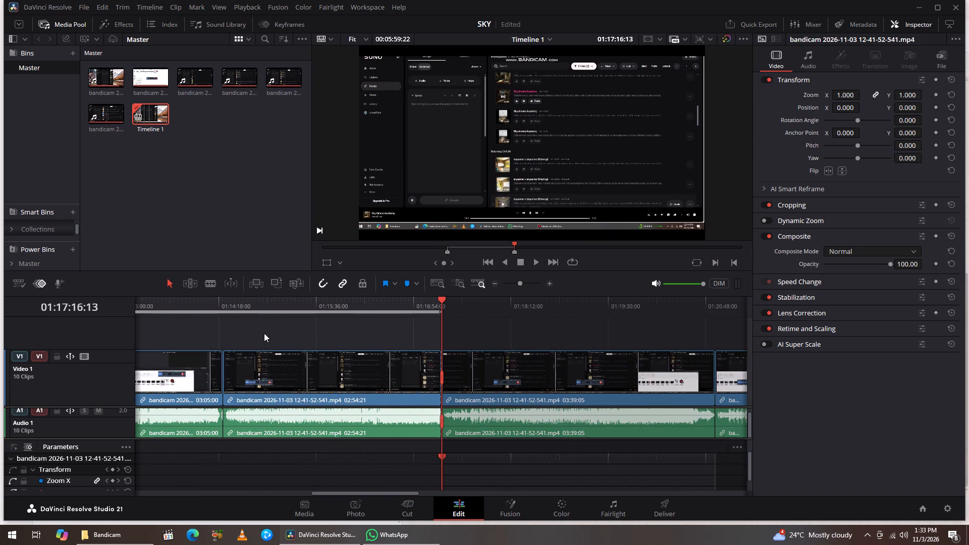
click(222, 303)
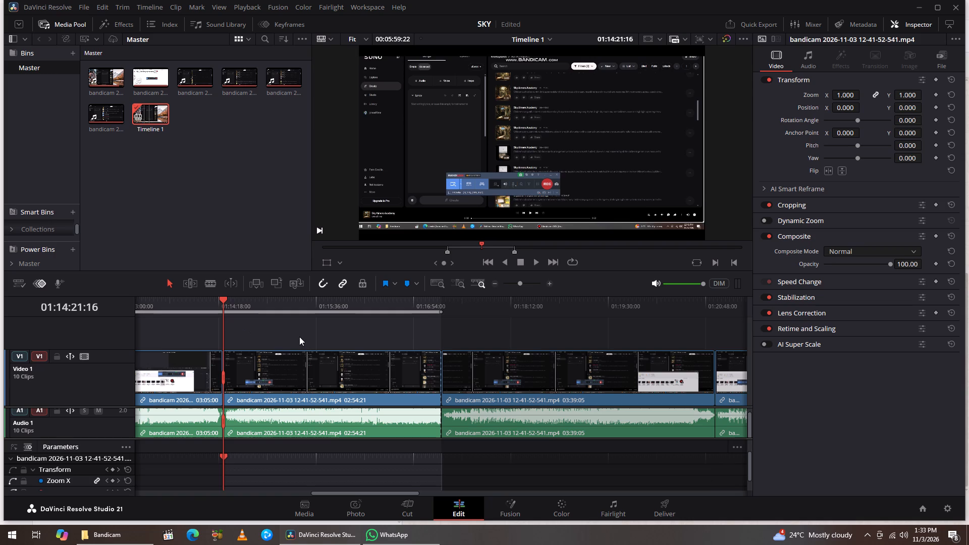
key(i)
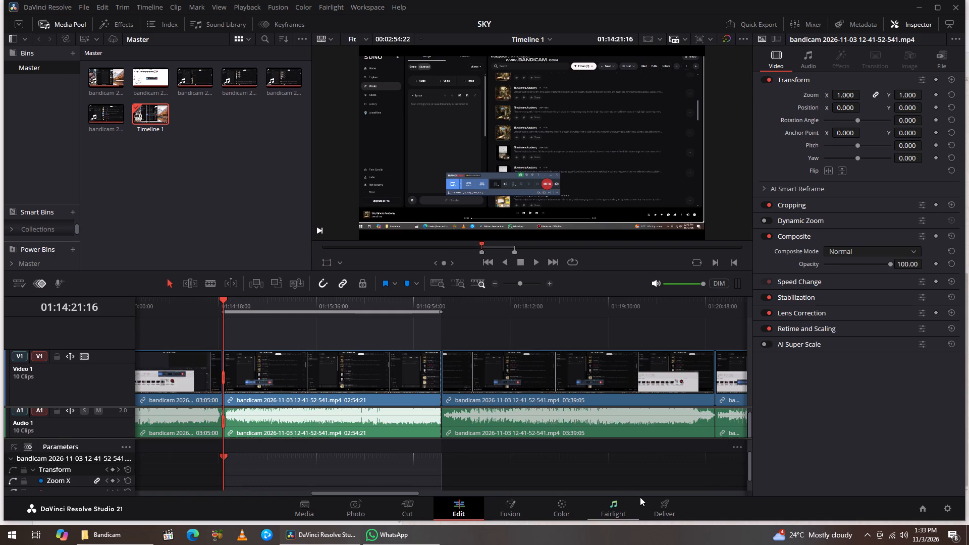
On the Deliver page, queue the sixth song's range as Sky-Aimers 6 and render that job.
click(663, 501)
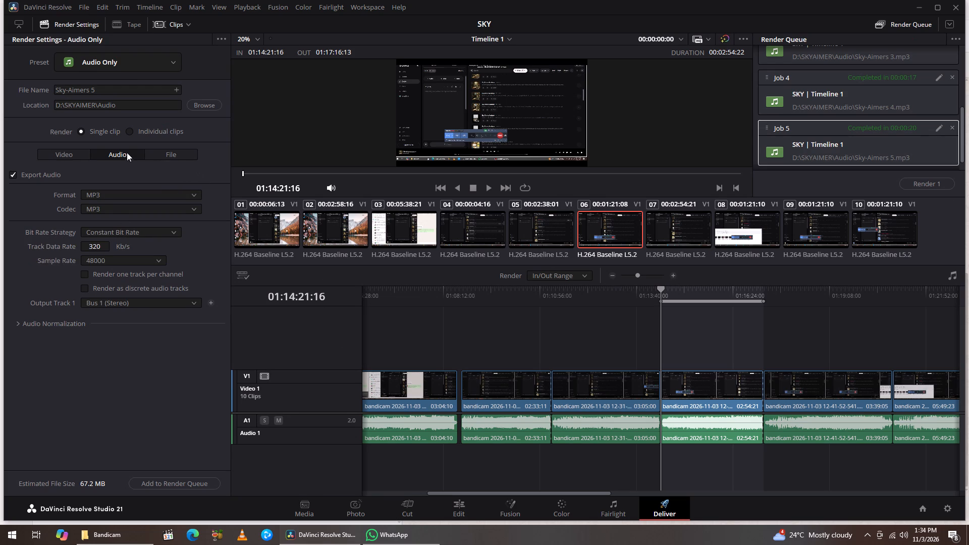
click(95, 89)
key(BackSpace)
key(6)
click(184, 484)
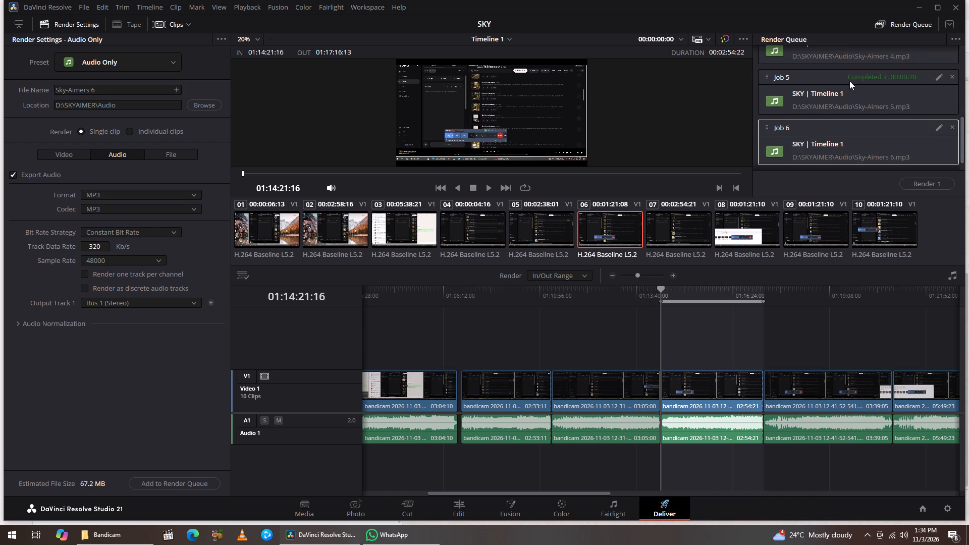
scroll(890, 148, down, 2)
click(914, 182)
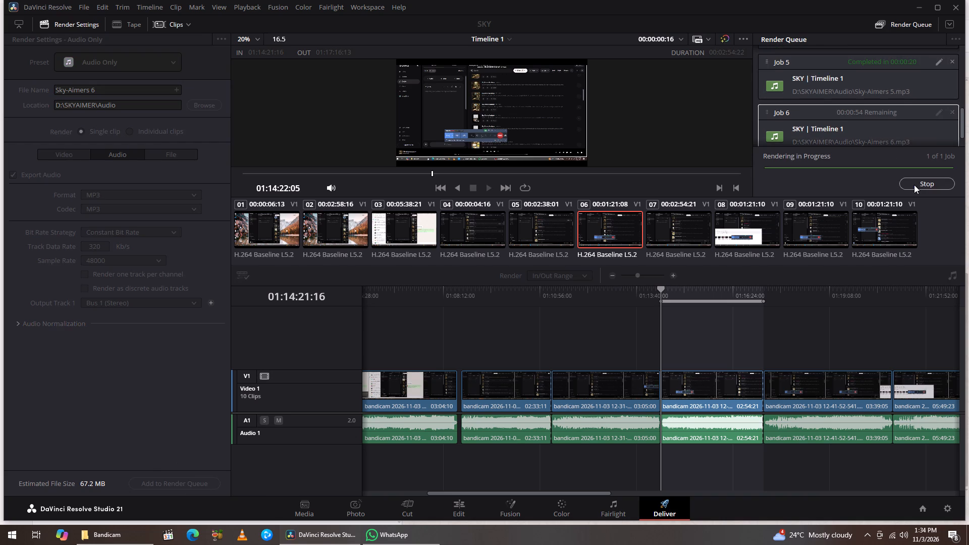
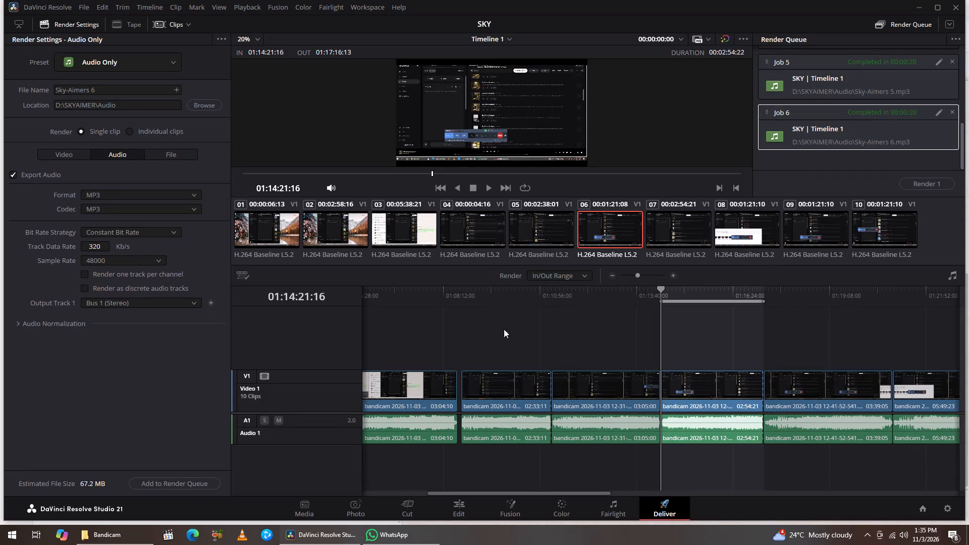
Mark the seventh song's range with the in point at 01:17:16:13 and the out point at its clip end, 01:20:55:18.
click(766, 290)
key(i)
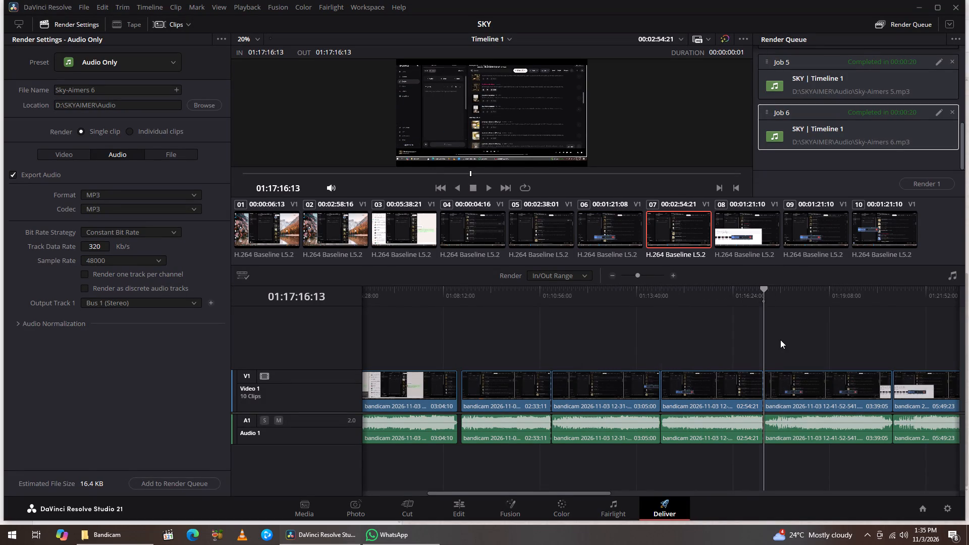
click(902, 304)
click(894, 302)
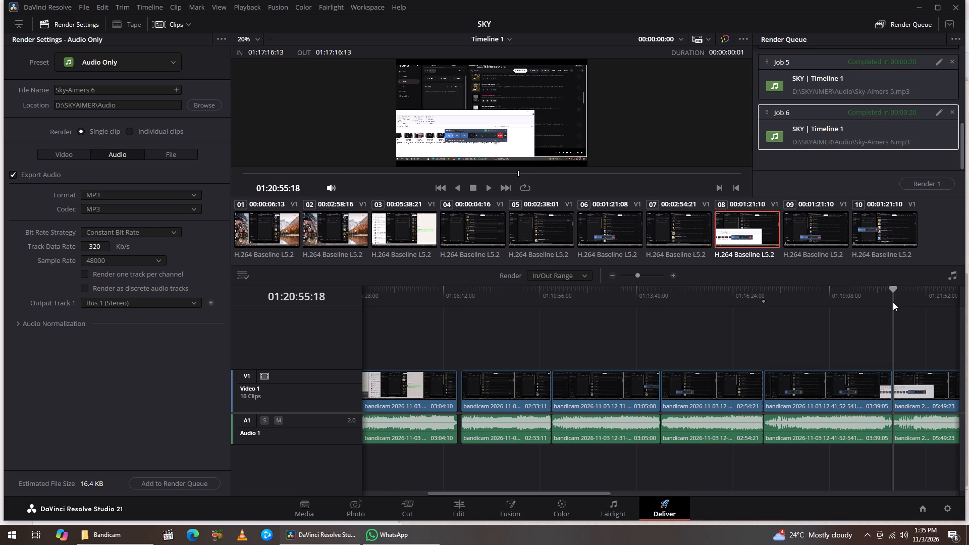
key(o)
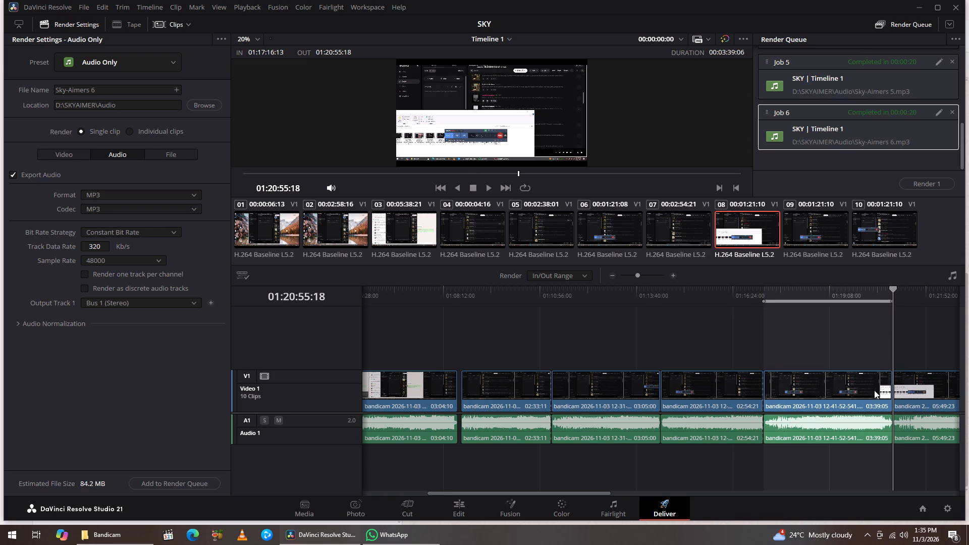
Queue the seventh song's range as Sky-Aimers 7 and render that job.
click(97, 87)
key(BackSpace)
key(7)
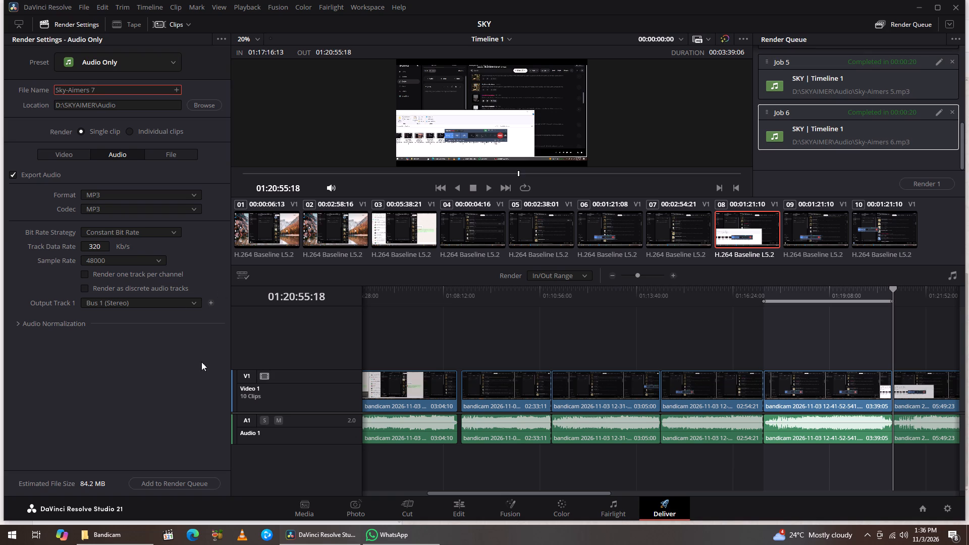
click(173, 483)
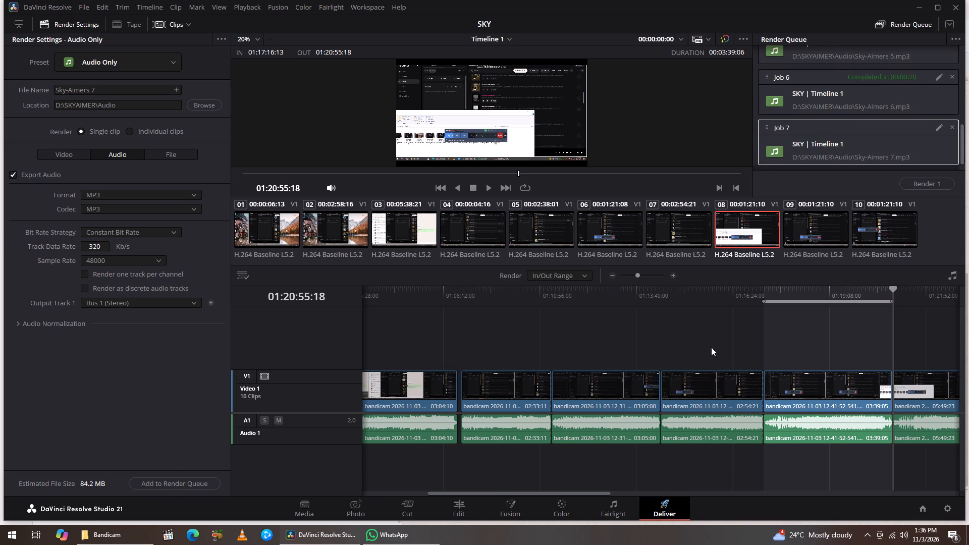
click(928, 184)
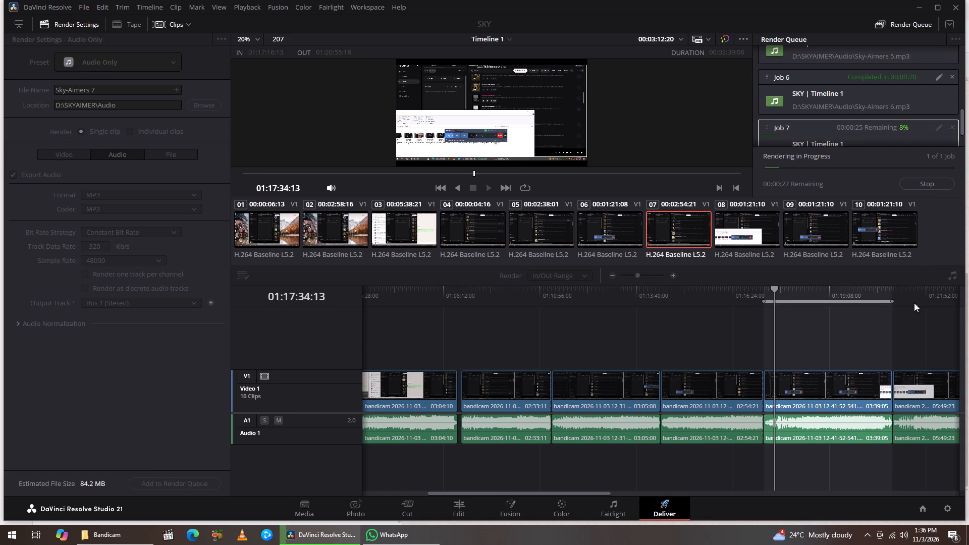
Back on the Edit page, split the 12-48-27 recording at 01:24:32:11, in the gap between its two songs.
drag(529, 492, 579, 492)
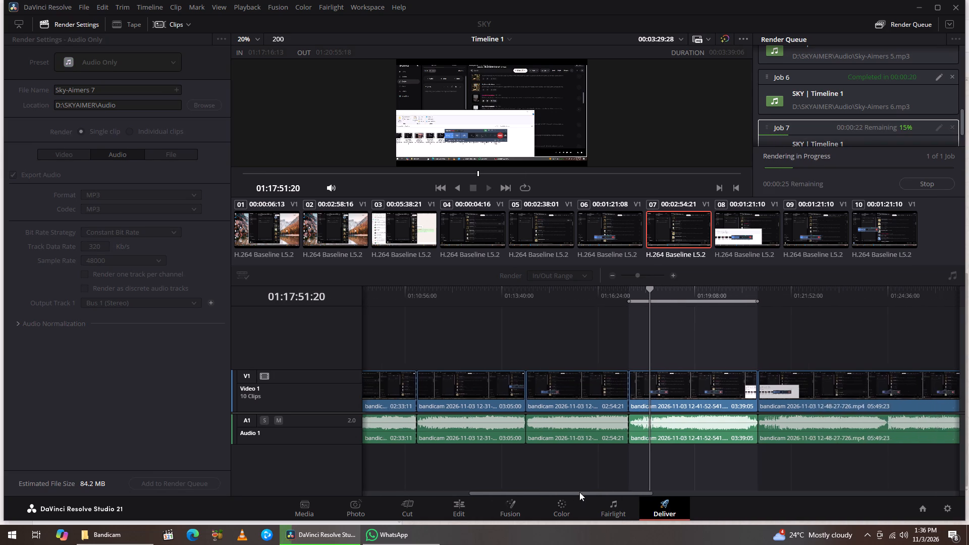
drag(579, 492, 637, 483)
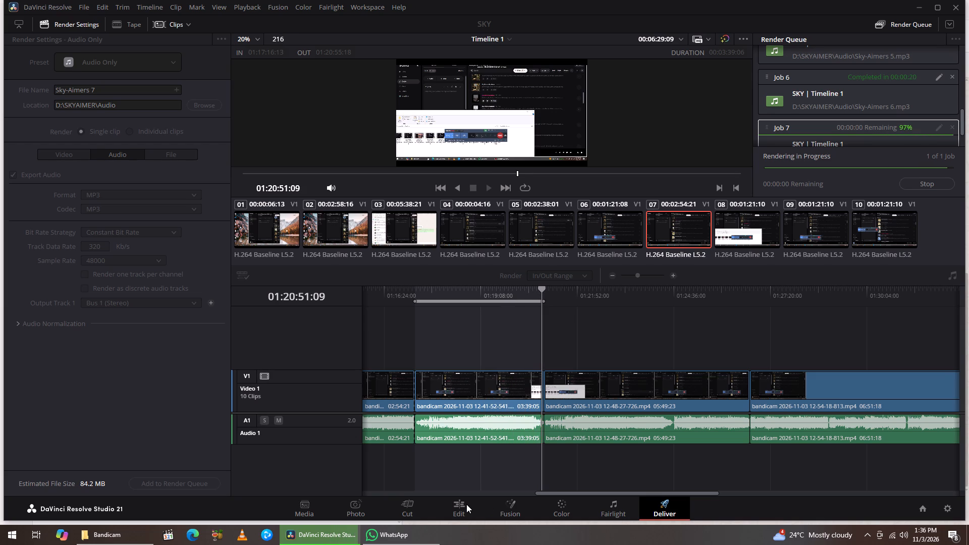
click(461, 504)
key(space)
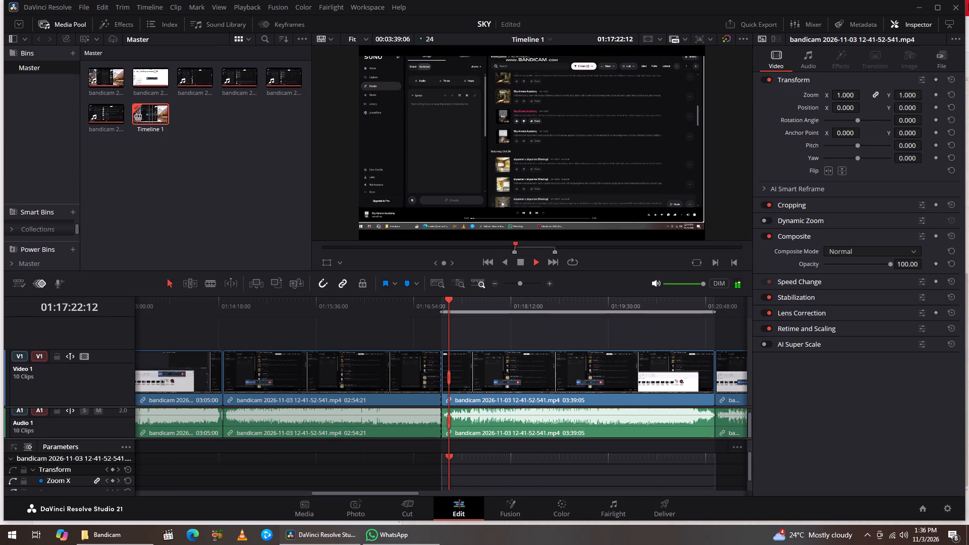
alt+scroll(523, 454, down, 3)
alt+scroll(523, 454, up, 2)
alt+scroll(523, 454, down, 3)
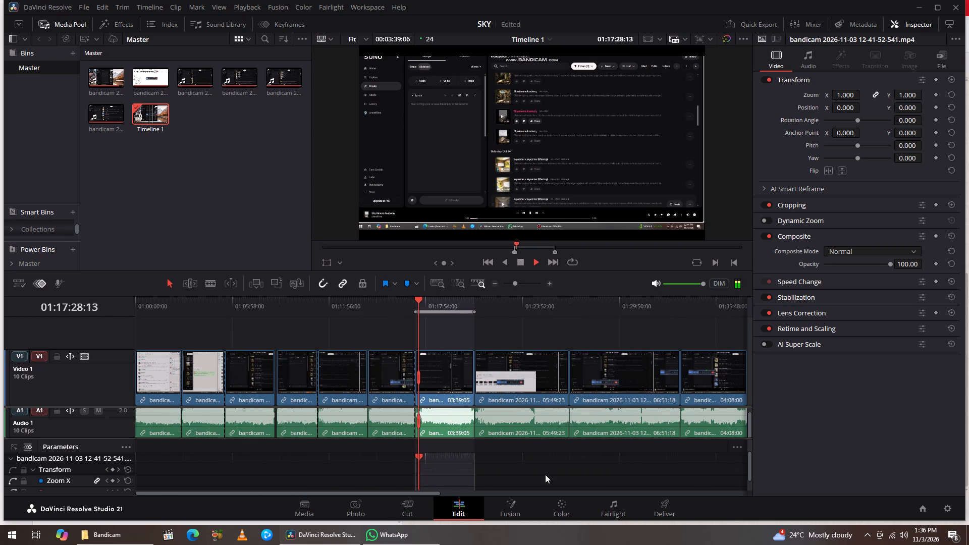
drag(399, 494, 443, 485)
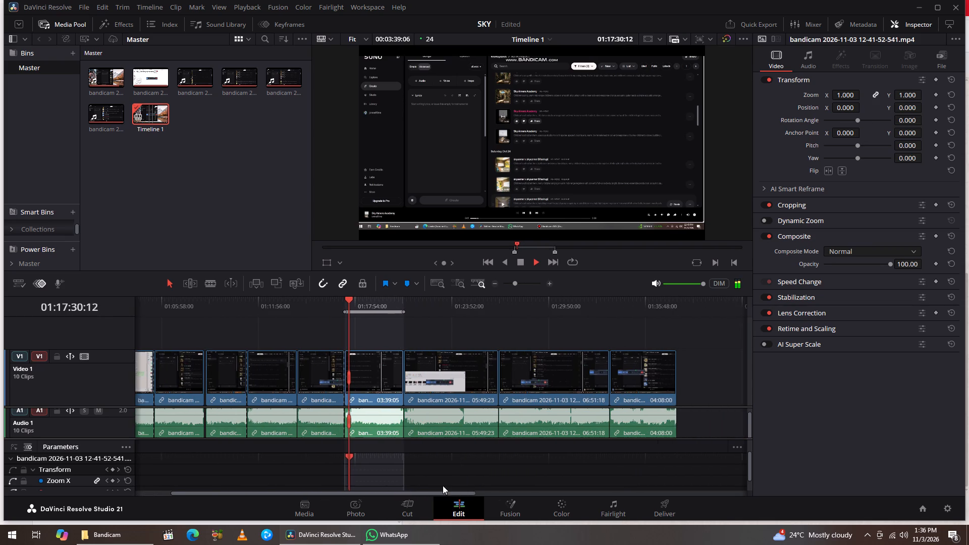
drag(443, 485, 494, 494)
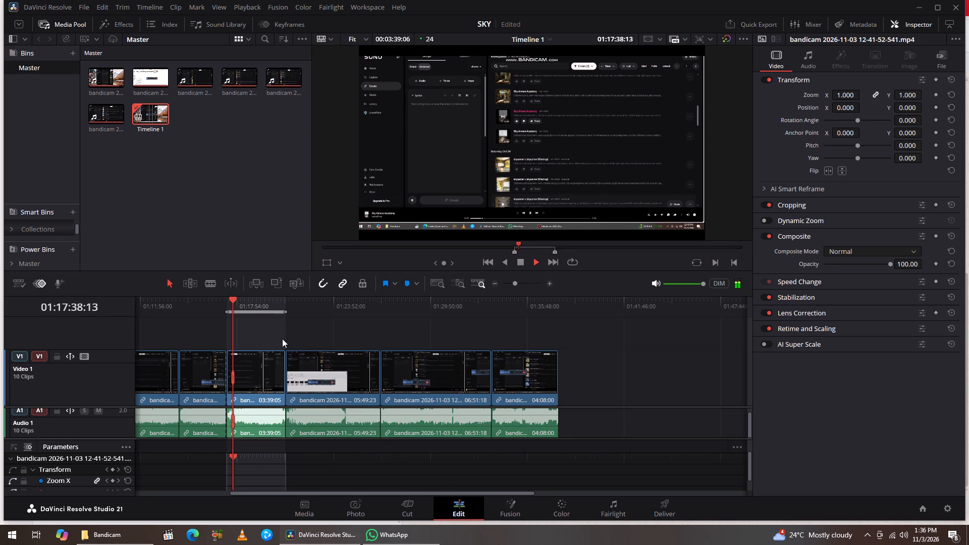
click(287, 309)
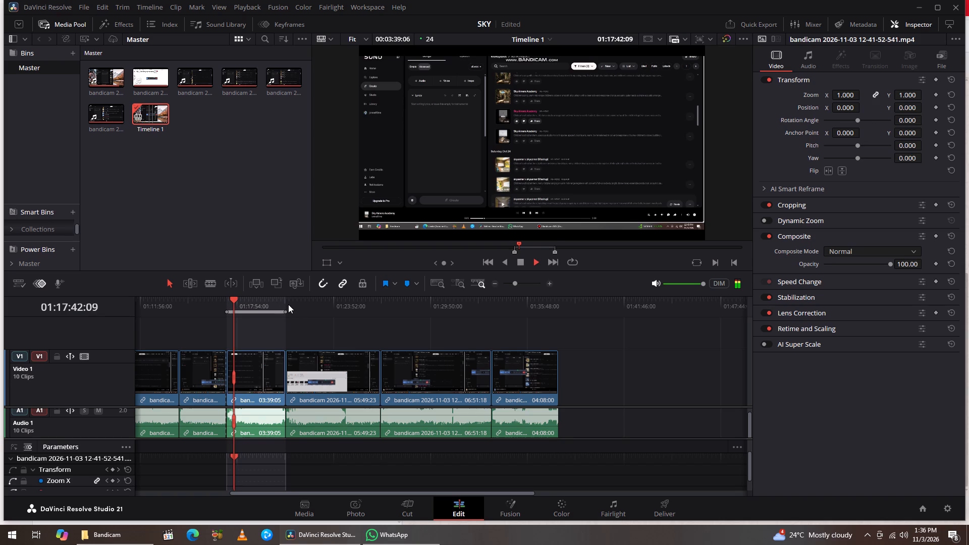
click(288, 304)
alt+scroll(305, 395, up, 3)
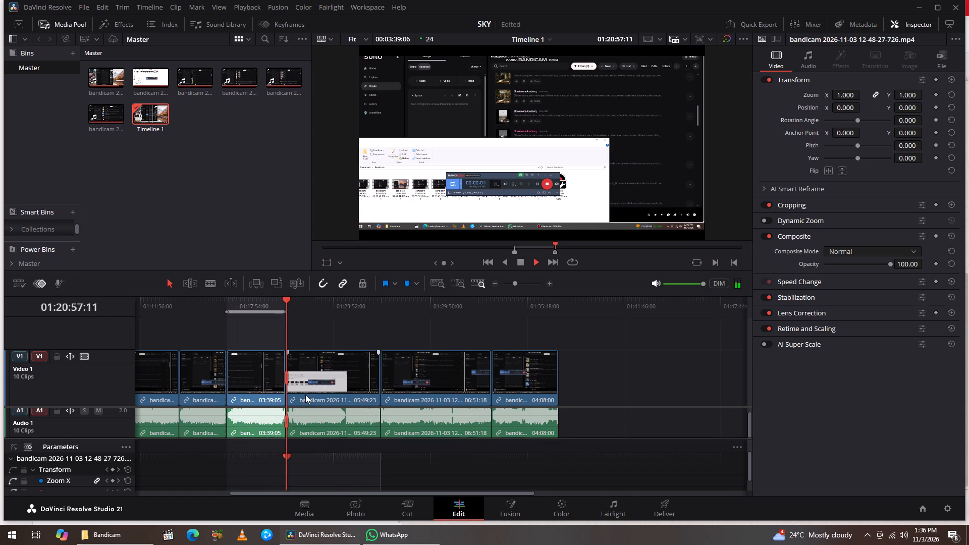
alt+scroll(305, 395, up, 10)
alt+scroll(306, 395, down, 11)
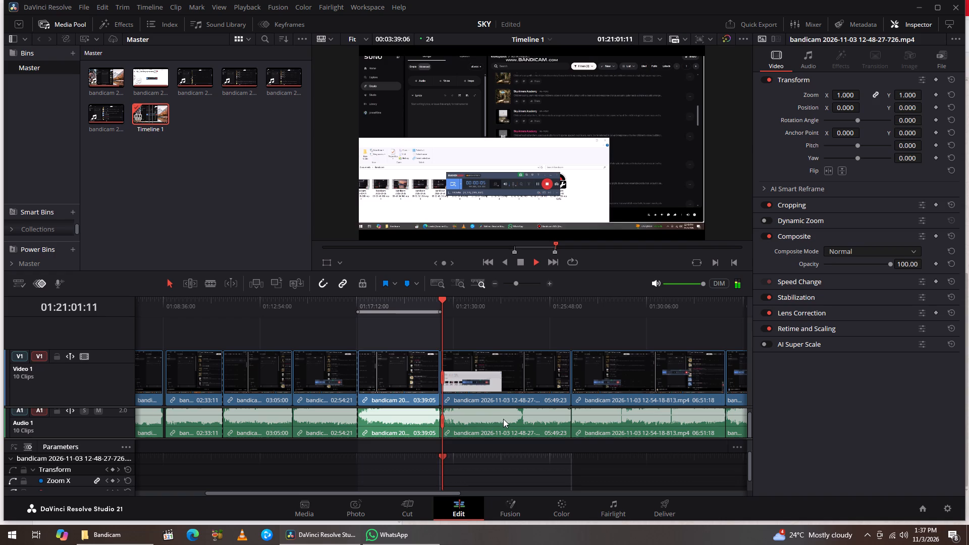
key(space)
click(521, 307)
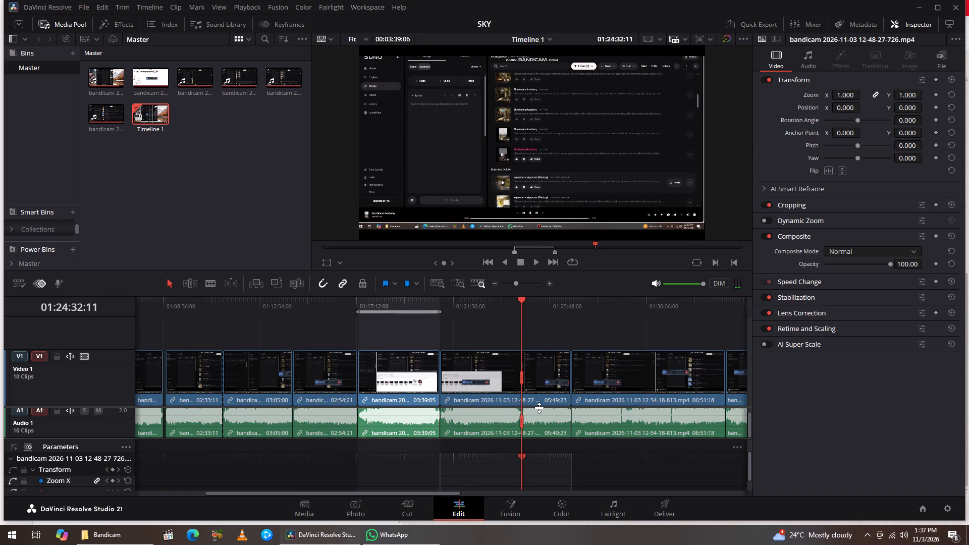
key(ctrl+b)
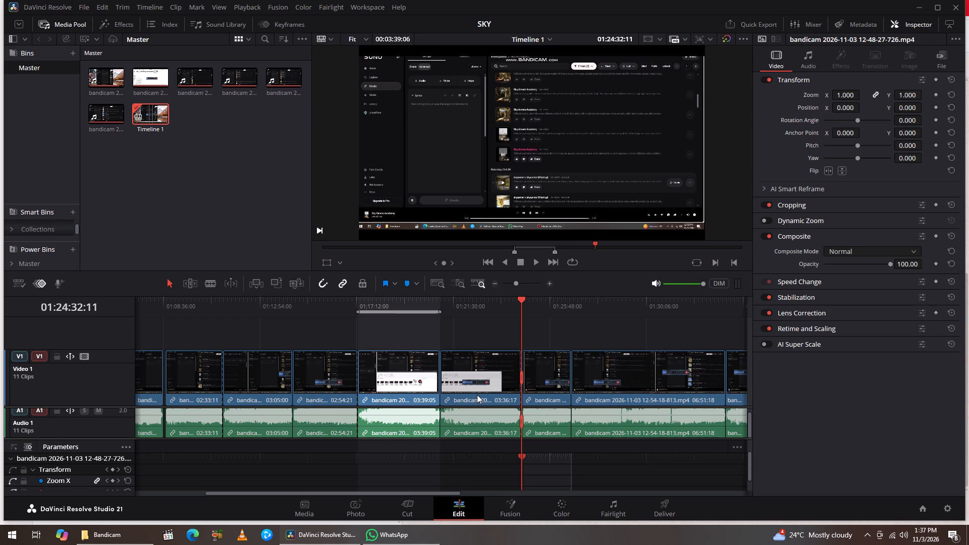
Mark the eighth song's range with the out point at the new cut, 01:24:32:11, and the in point at its clip start, 01:20:55:18.
key(o)
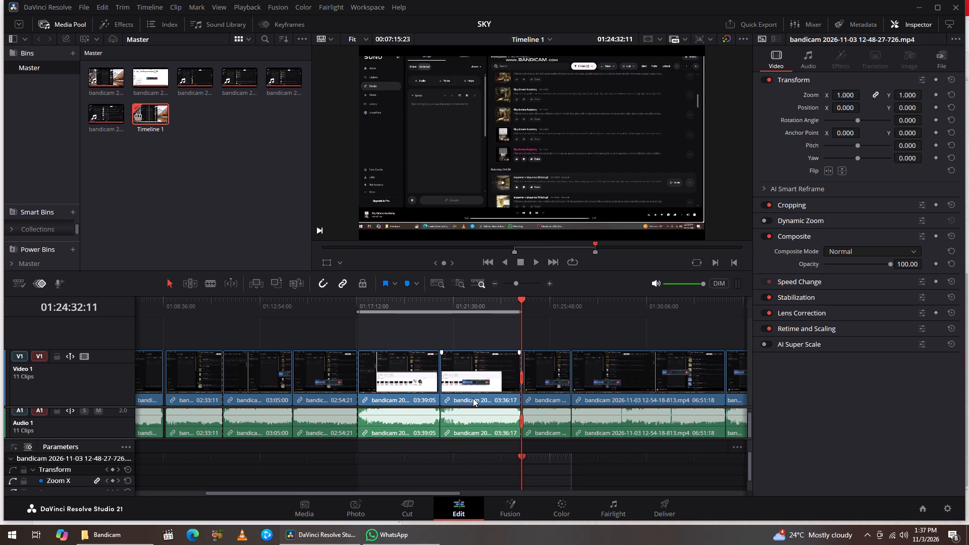
click(435, 303)
click(440, 305)
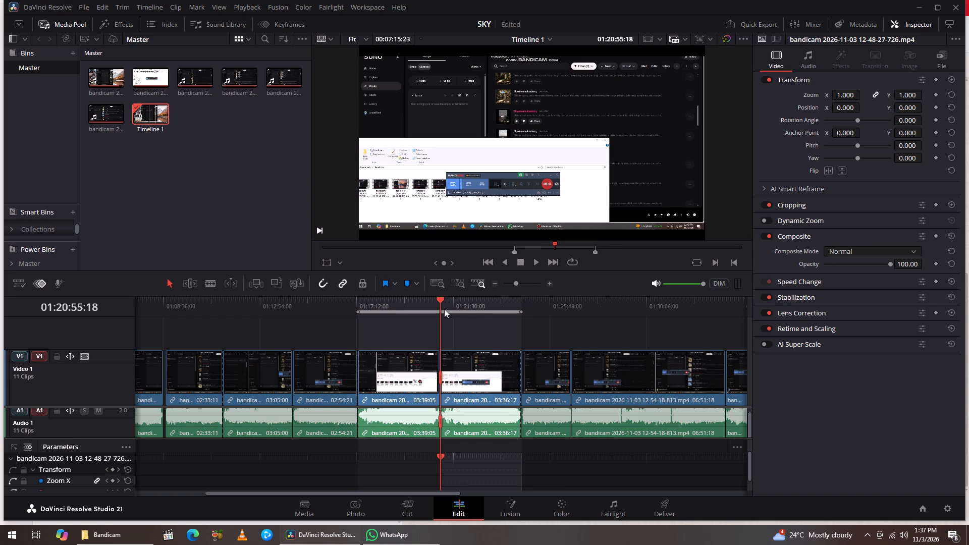
key(i)
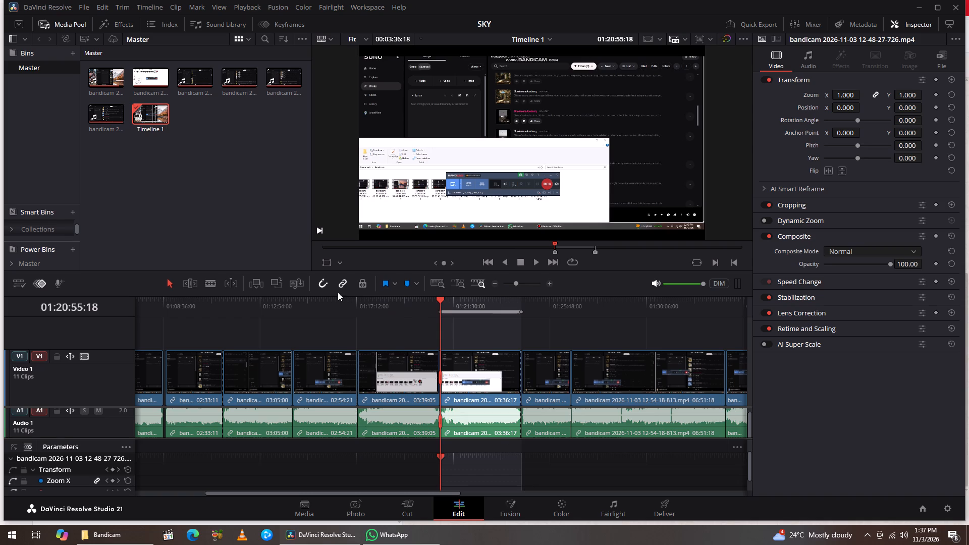
On the Deliver page, queue the eighth song's range as Sky-Aimers 8 and render that job.
click(663, 507)
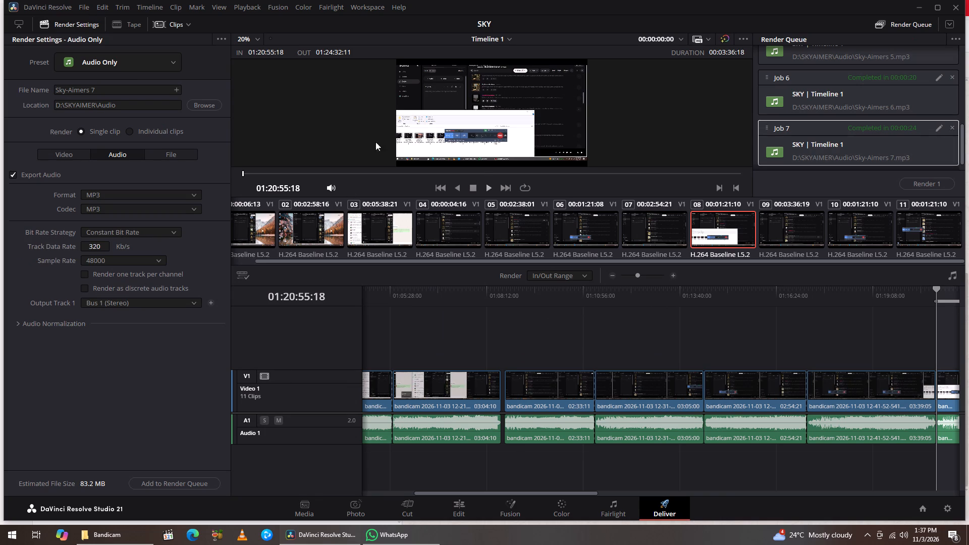
click(98, 85)
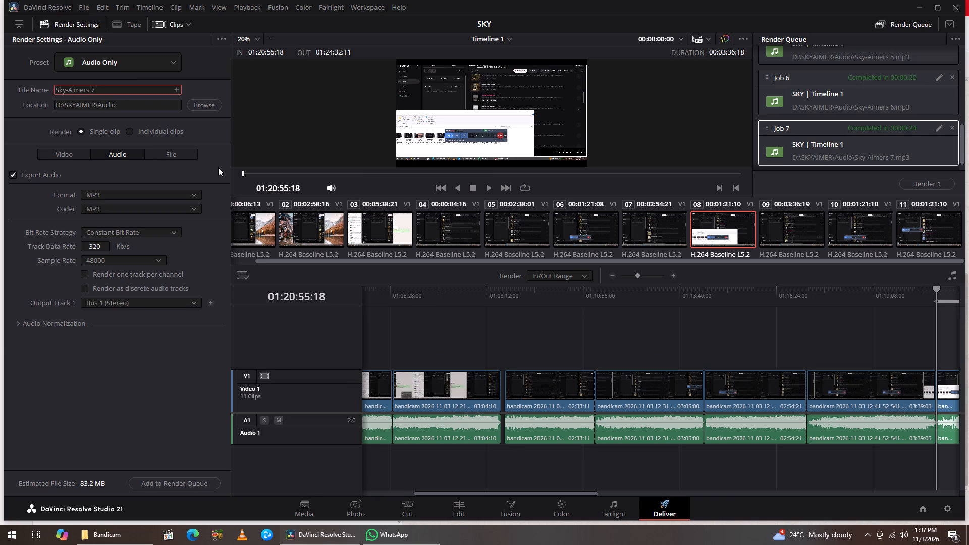
key(BackSpace)
key(8)
click(178, 484)
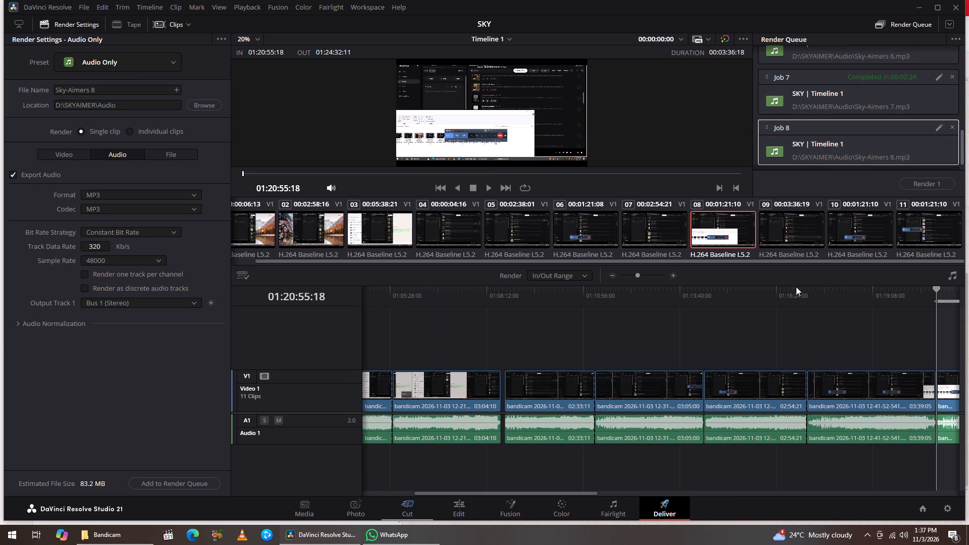
click(920, 180)
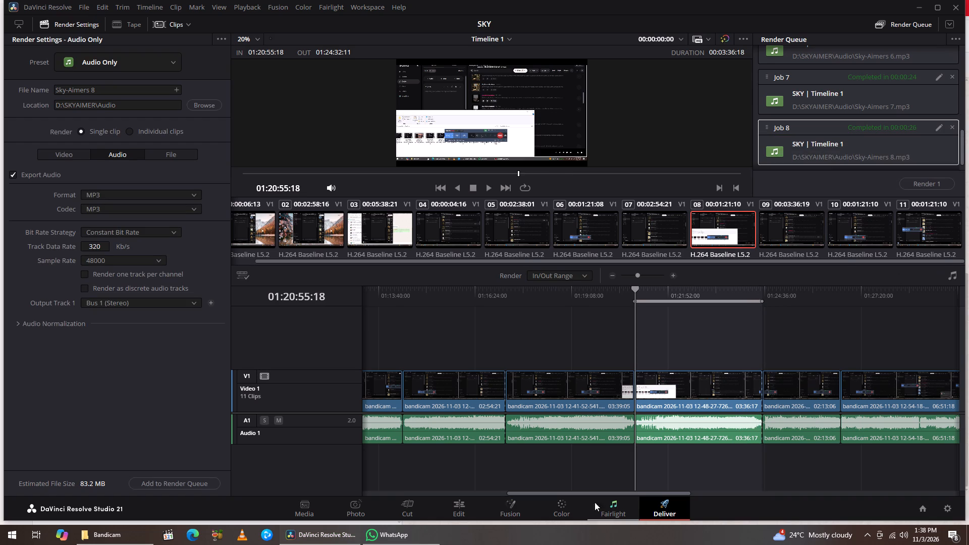
Open the SKYAIMER project from the Project Manager and bring up its Timeline 1 on the Edit page.
click(923, 511)
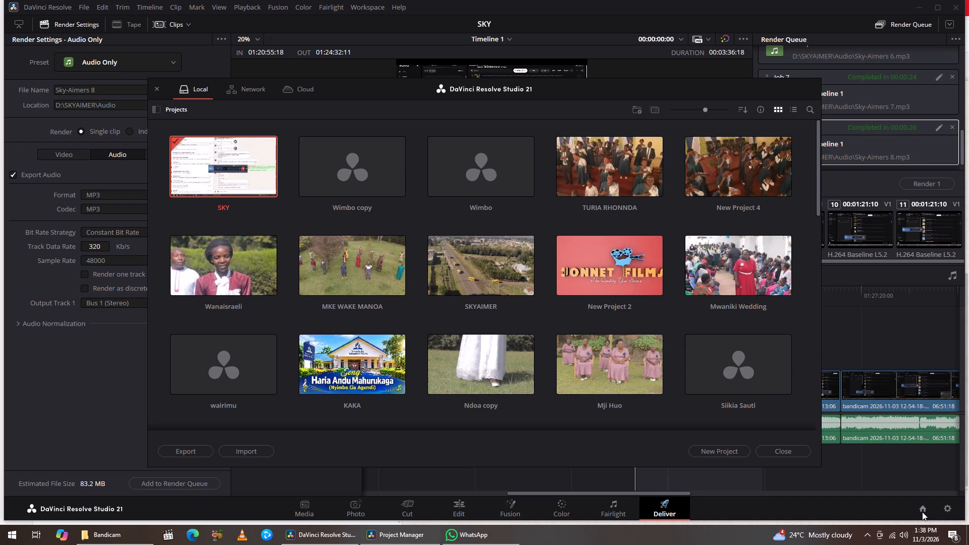
double_click(494, 282)
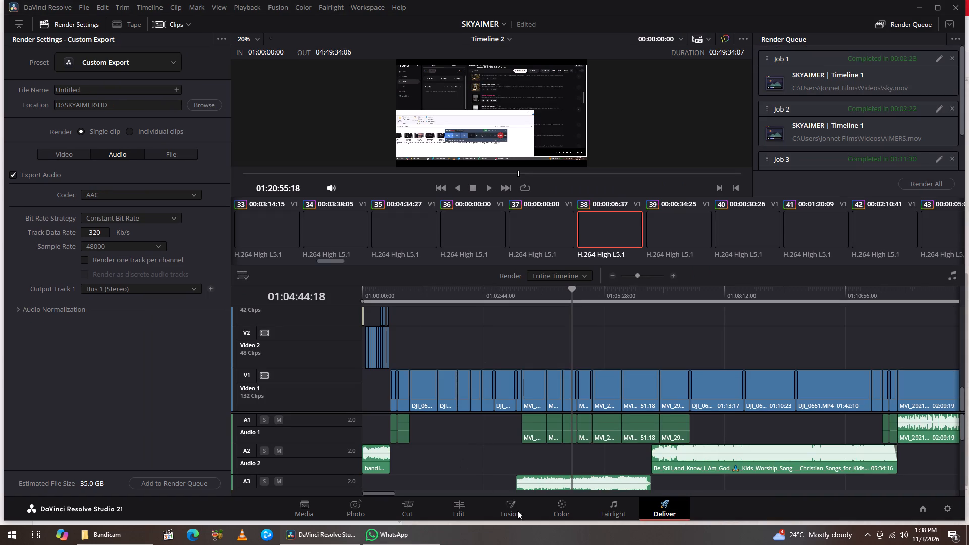
click(459, 503)
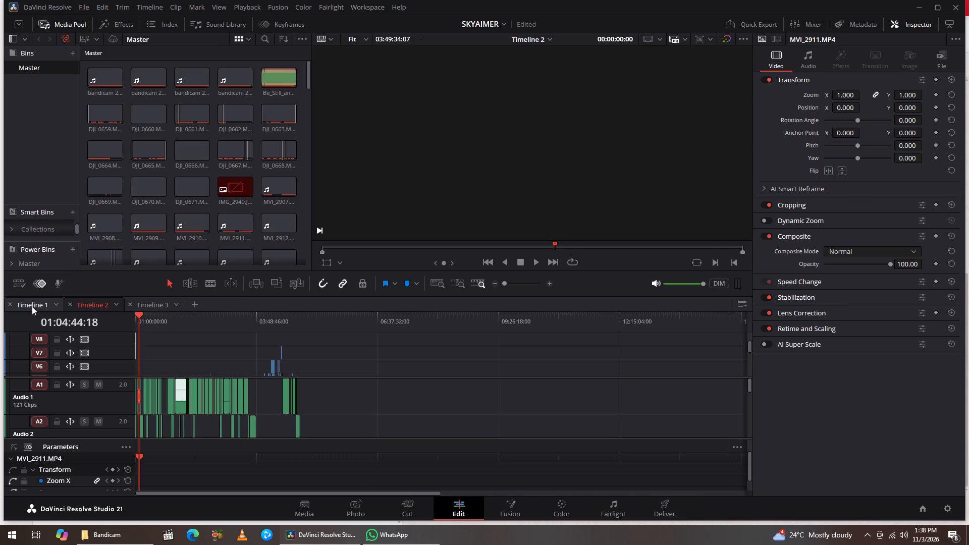
click(31, 307)
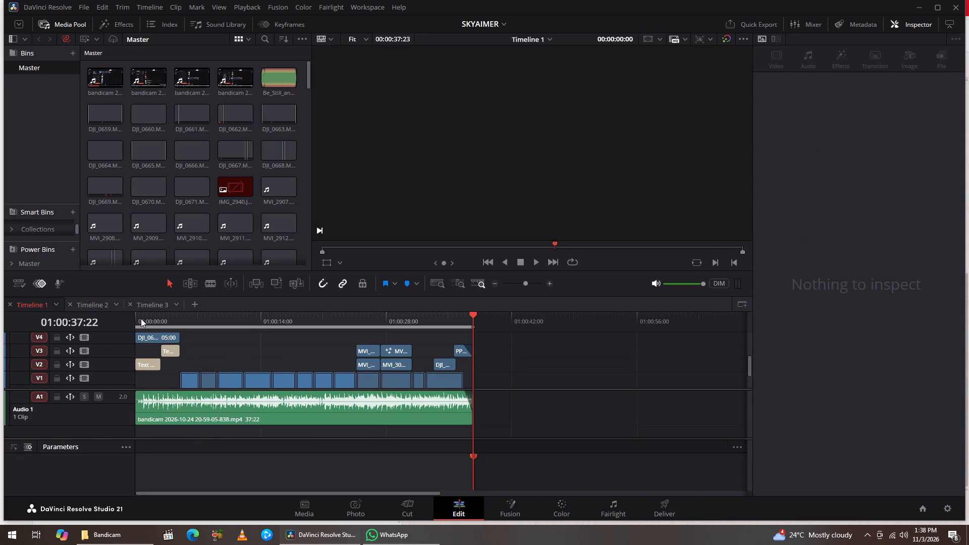
Play Timeline 1 from near its start and bypass the colour grades and Fusion effects.
click(141, 318)
key(space)
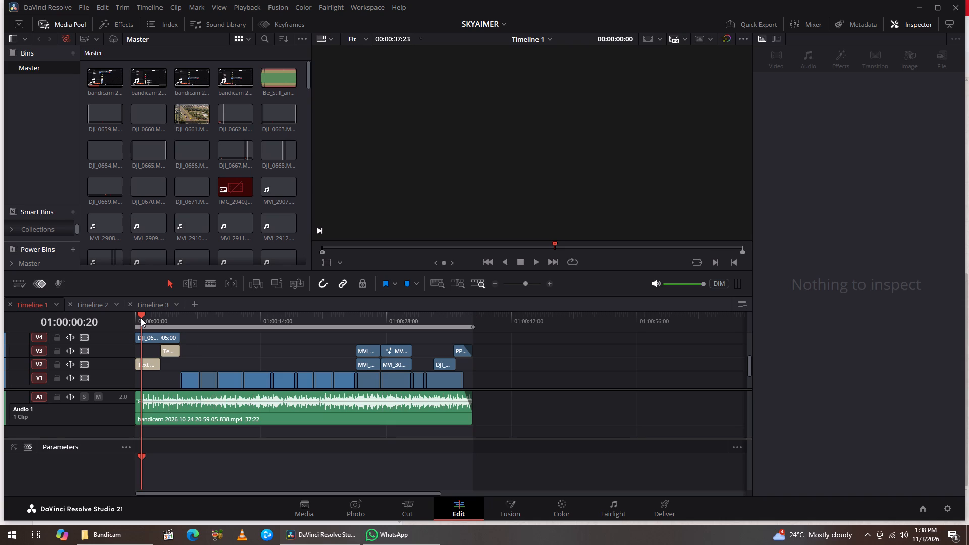
click(146, 323)
key(space)
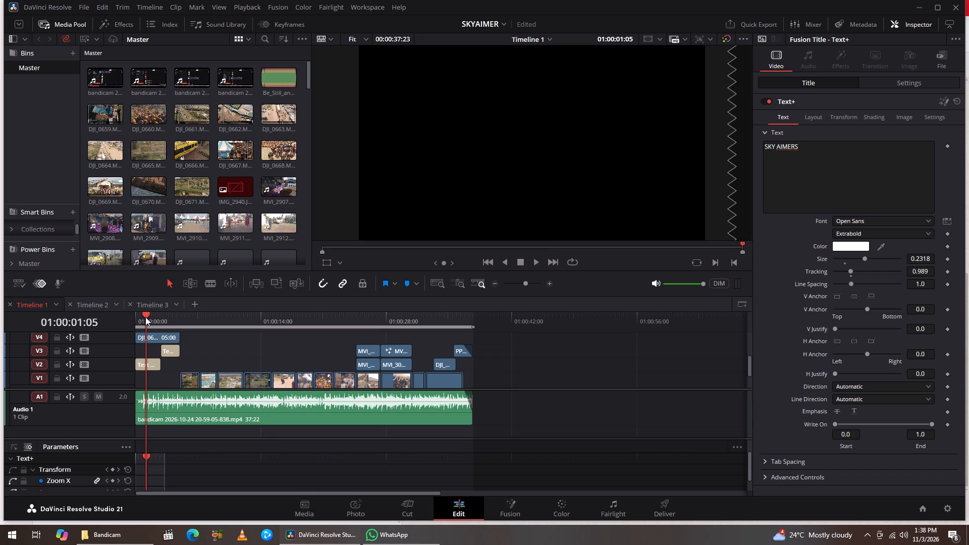
key(space)
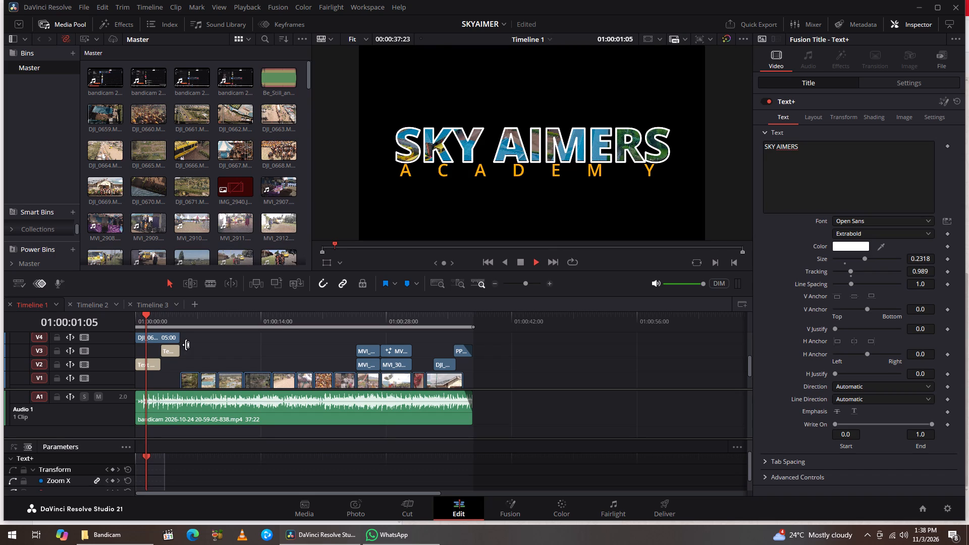
key(space)
key(space)
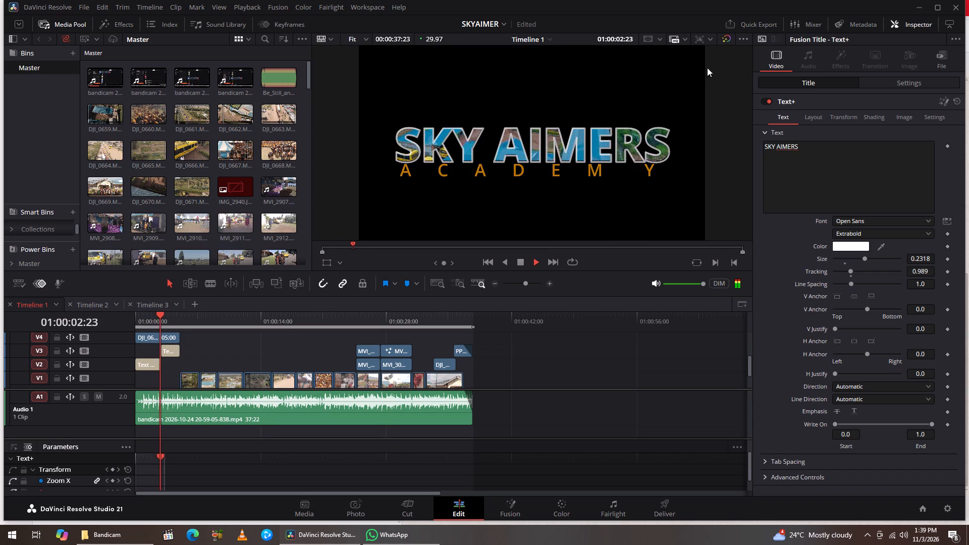
click(726, 36)
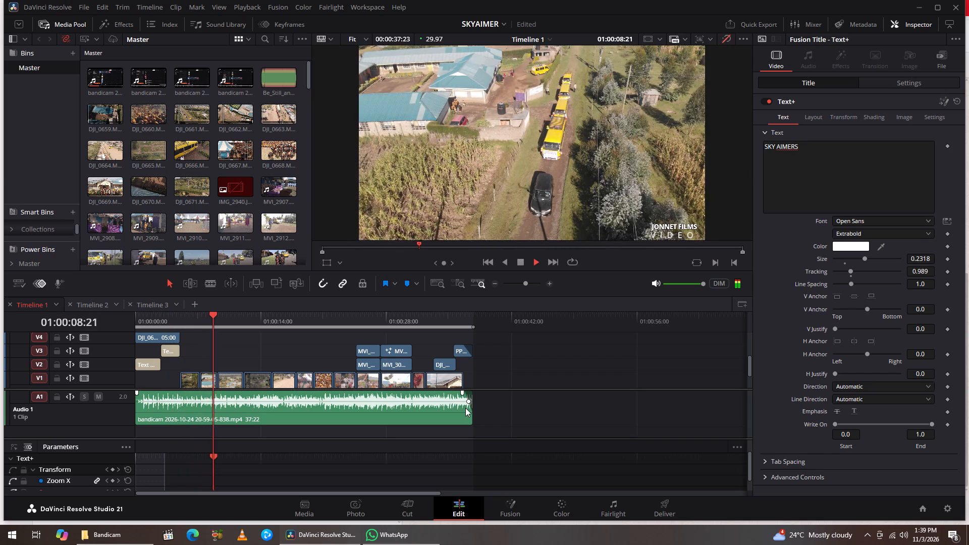
Extend the Bandicam audio clip on track A1 to its full length of 02:10:29 and replay the timeline from the start.
click(465, 408)
drag(469, 410, 619, 393)
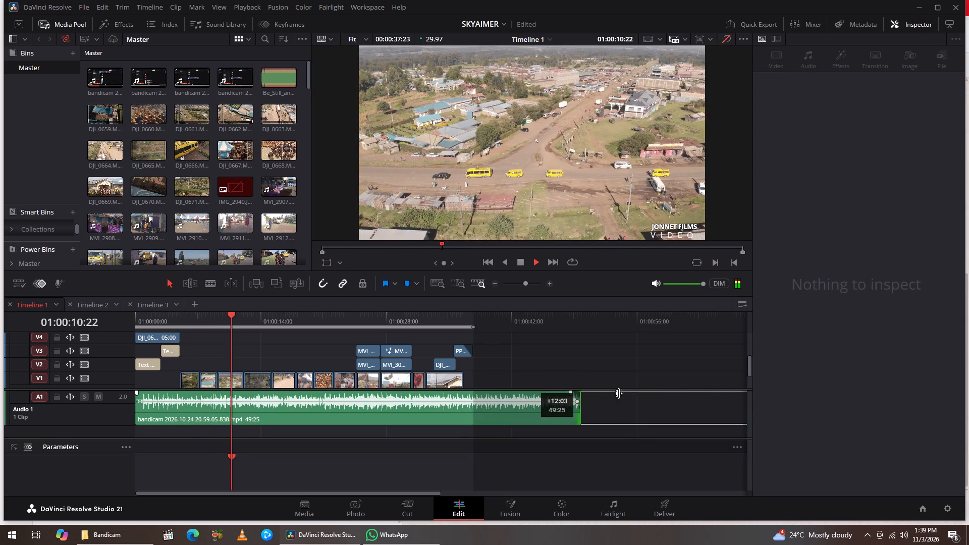
drag(619, 393, 856, 394)
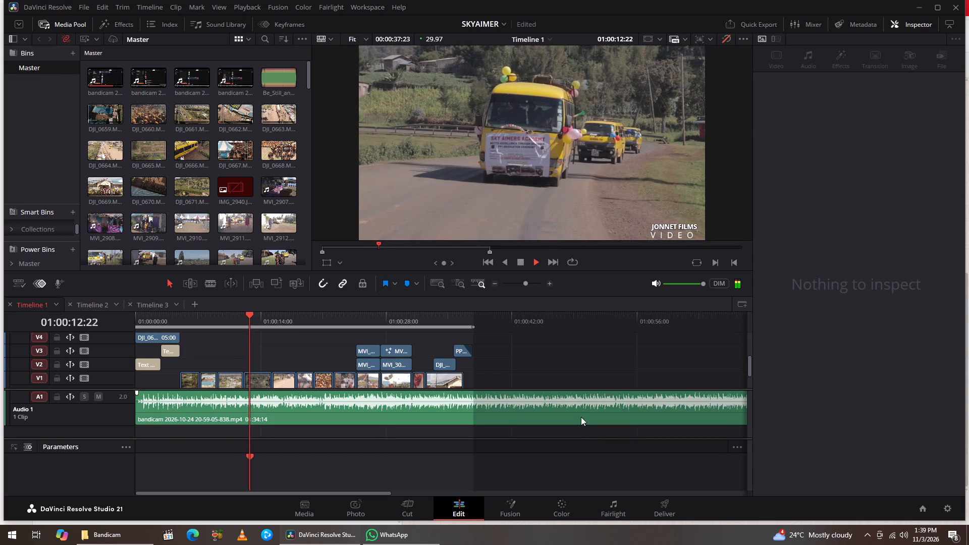
alt+scroll(581, 417, down, 7)
drag(345, 411, 516, 400)
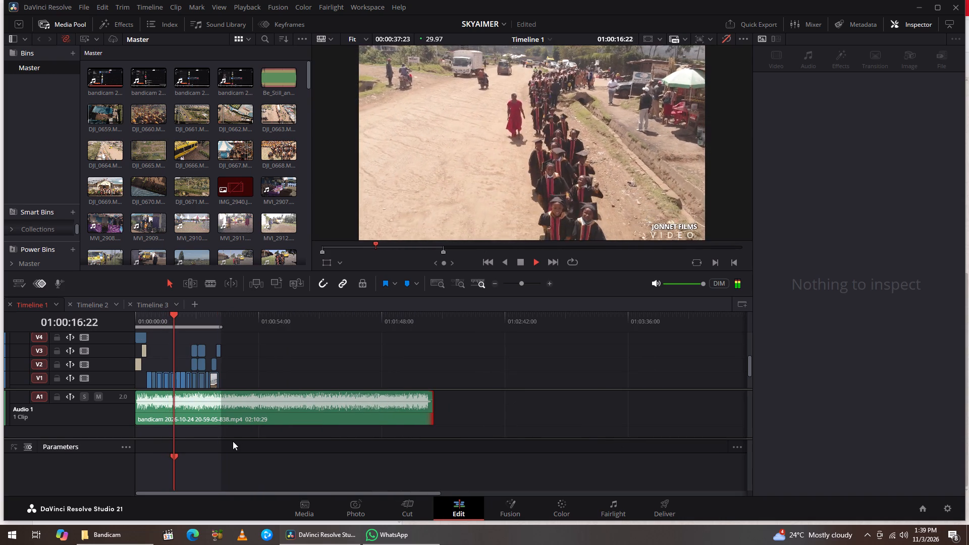
click(136, 316)
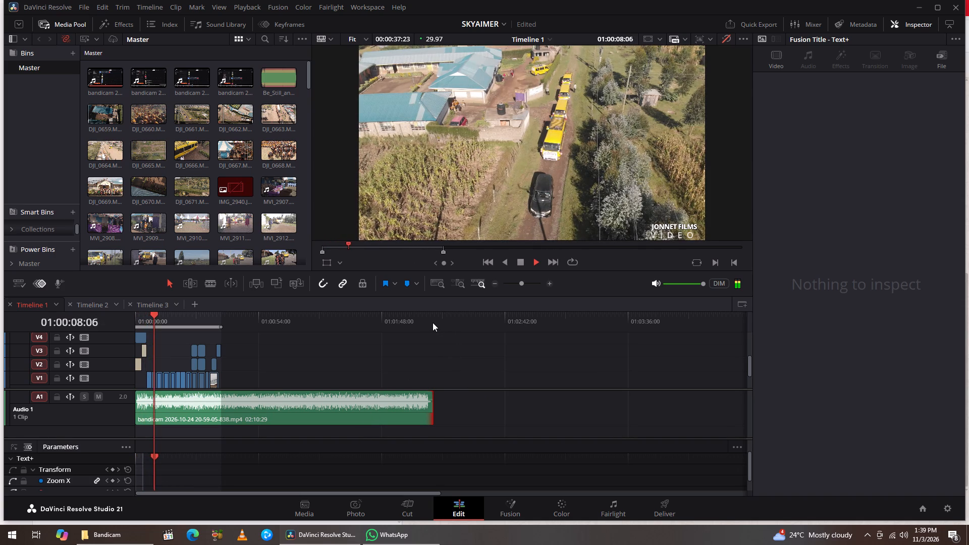
Mark the timeline's out point at the end of the extended audio clip, 01:02:10:29.
click(433, 322)
key(o)
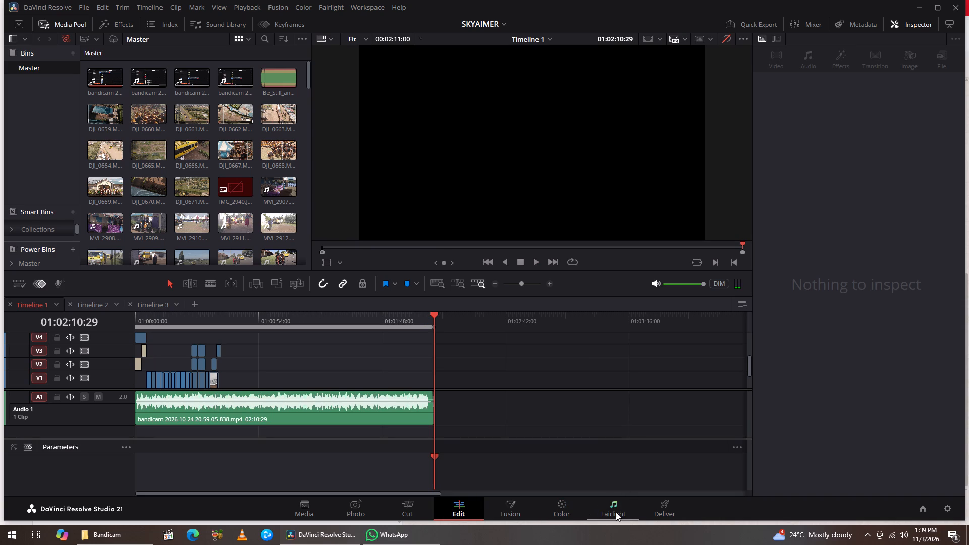
On the Deliver page, name the export file Sky Aimers song.
click(660, 505)
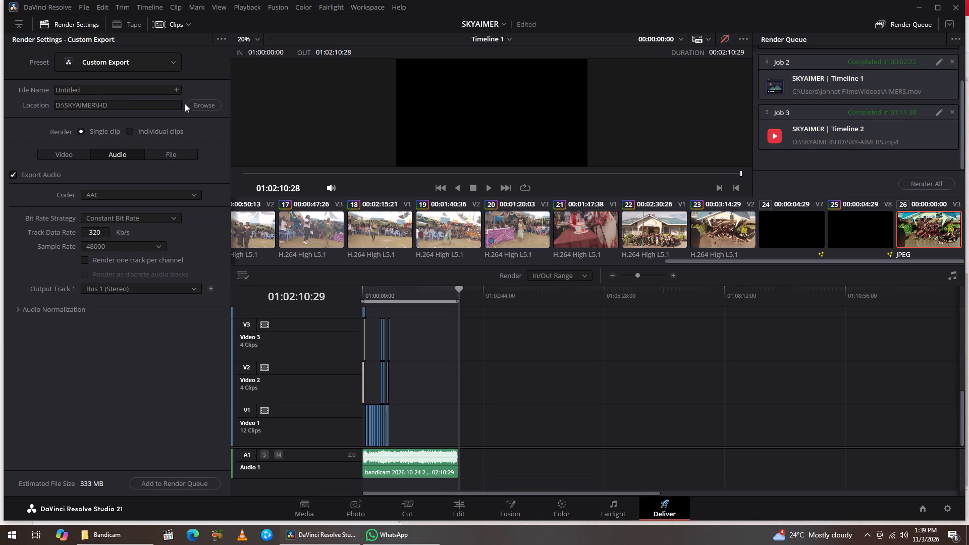
click(94, 87)
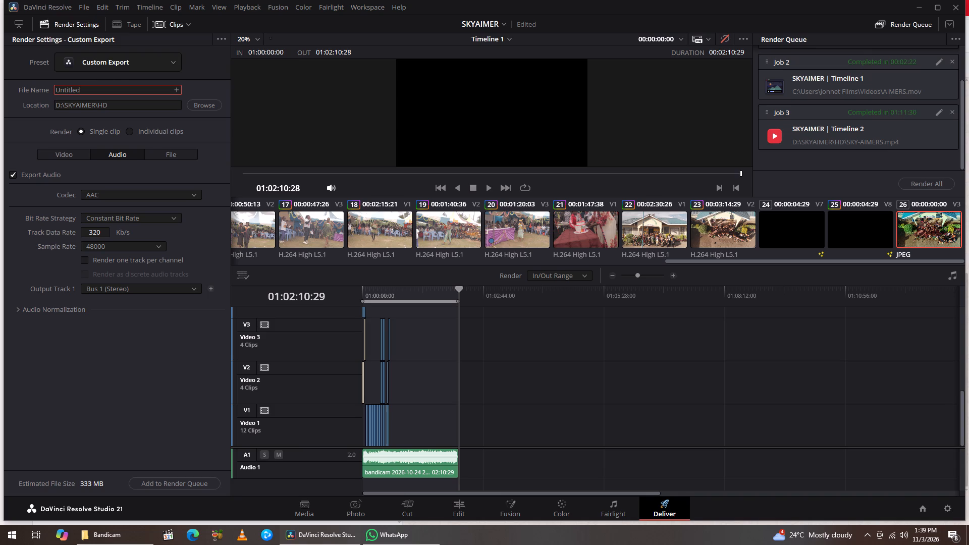
key(shift+s)
key(k)
key(BackSpace)
key(BackSpace)
key(BackSpace)
key(BackSpace)
key(BackSpace)
key(BackSpace)
key(BackSpace)
key(BackSpace)
key(BackSpace)
key(BackSpace)
key(BackSpace)
key(BackSpace)
key(BackSpace)
key(BackSpace)
key(BackSpace)
key(BackSpace)
key(BackSpace)
key(BackSpace)
key(BackSpace)
key(BackSpace)
key(shift+s)
text(ky)
key(space)
key(shift+a)
text(im)
text(errs)
key(BackSpace)
key(BackSpace)
key(s)
key(space)
text(An)
text(them)
key(BackSpace)
key(BackSpace)
key(BackSpace)
key(BackSpace)
key(BackSpace)
key(BackSpace)
text(song)
Copy the export file name and switch the render settings to the Audio Only preset with MP3 format.
click(131, 190)
click(94, 175)
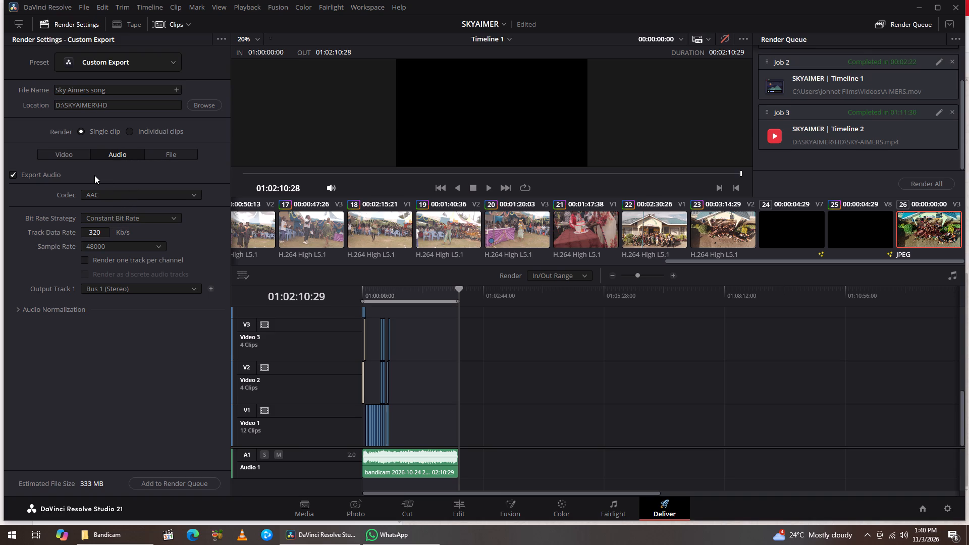
click(132, 62)
drag(115, 86, 0, 84)
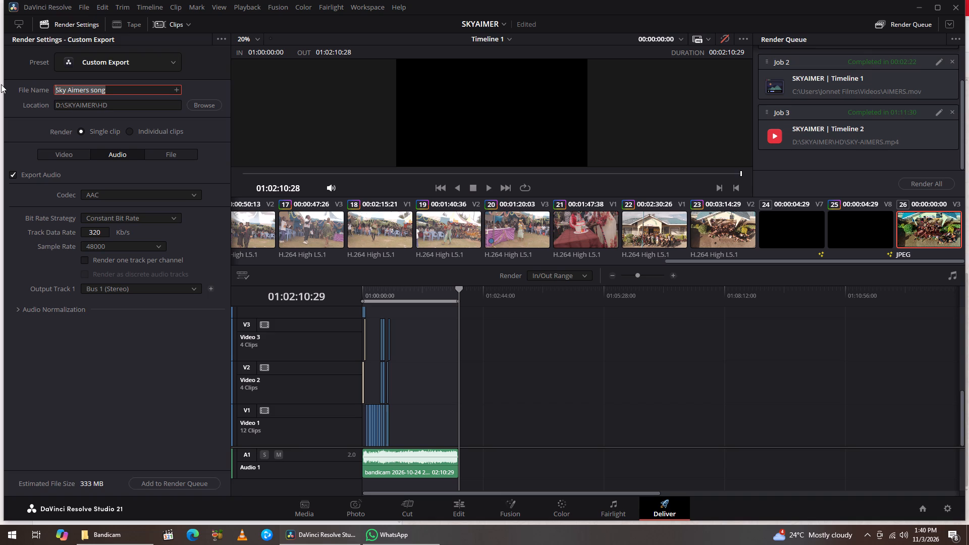
key(ctrl+c)
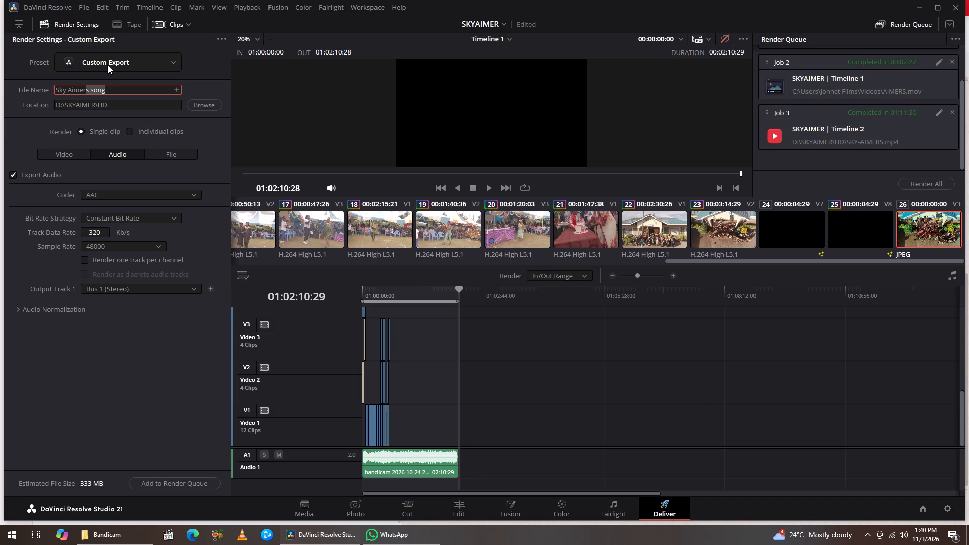
click(107, 65)
click(195, 374)
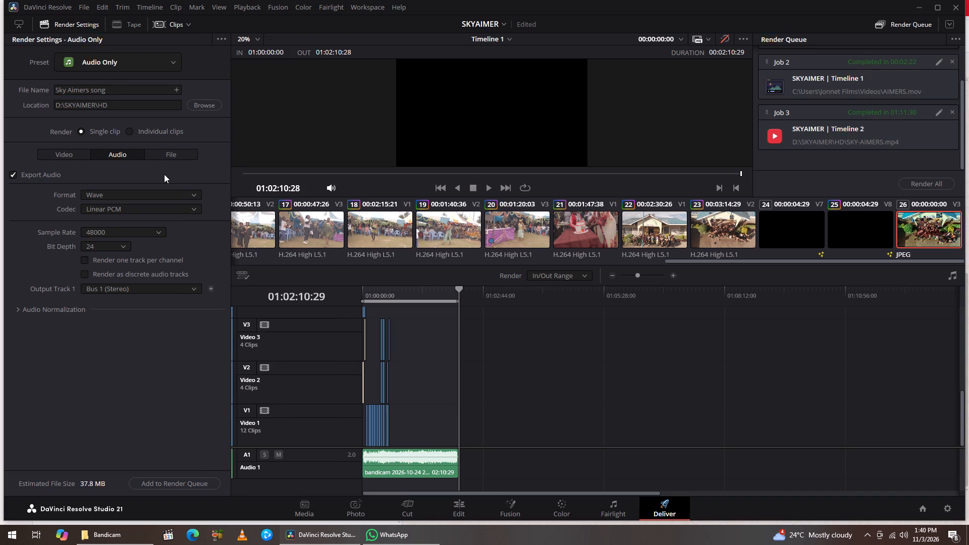
click(122, 195)
click(104, 262)
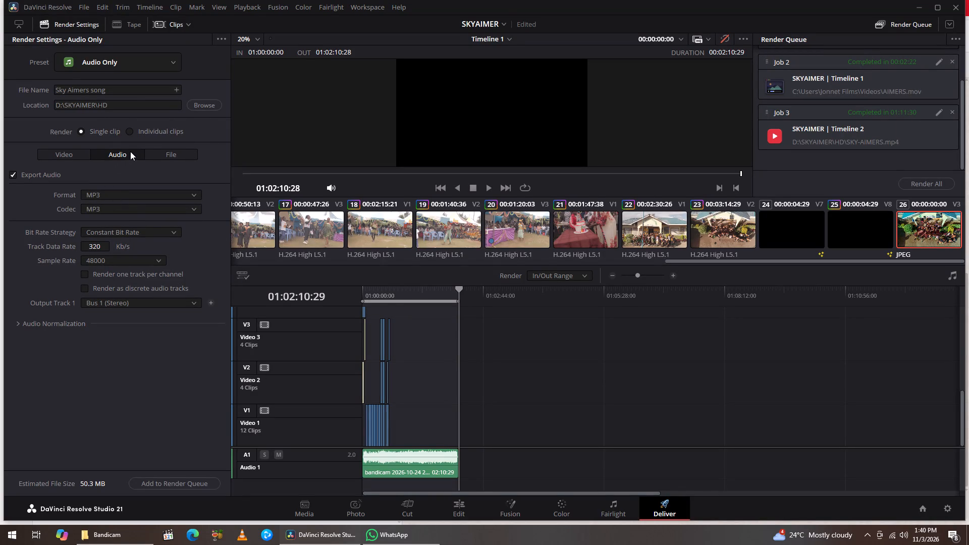
Add the Sky Aimers song export to the render queue and render that job.
click(183, 482)
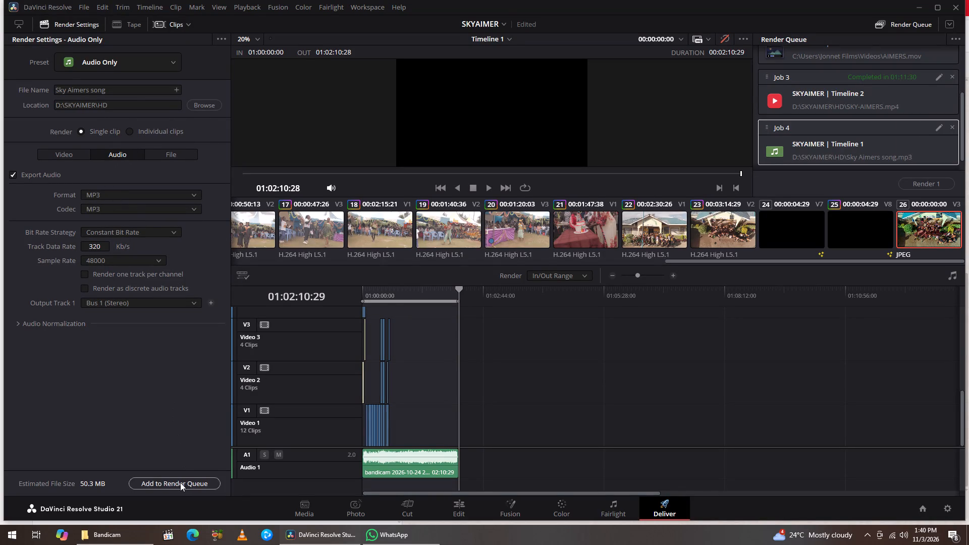
click(923, 182)
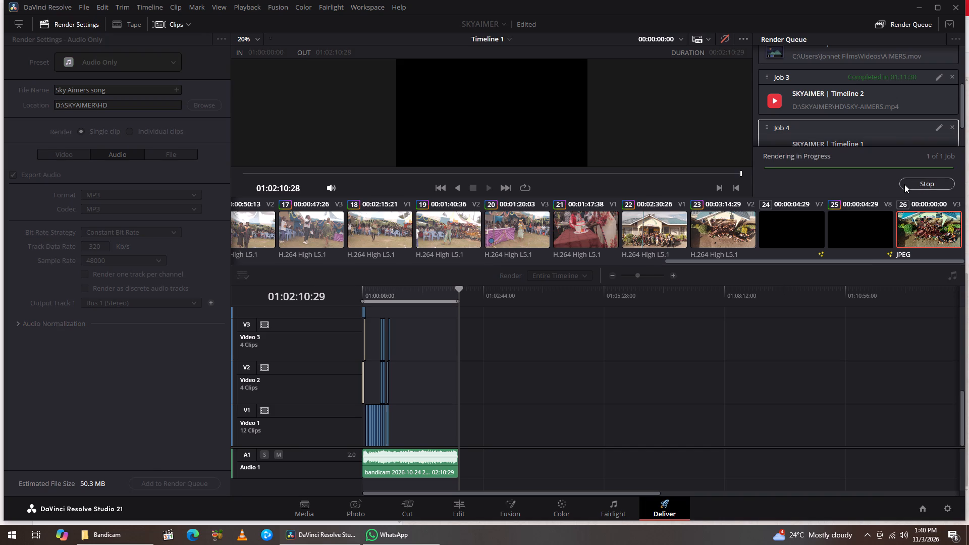
scroll(892, 88, down, 6)
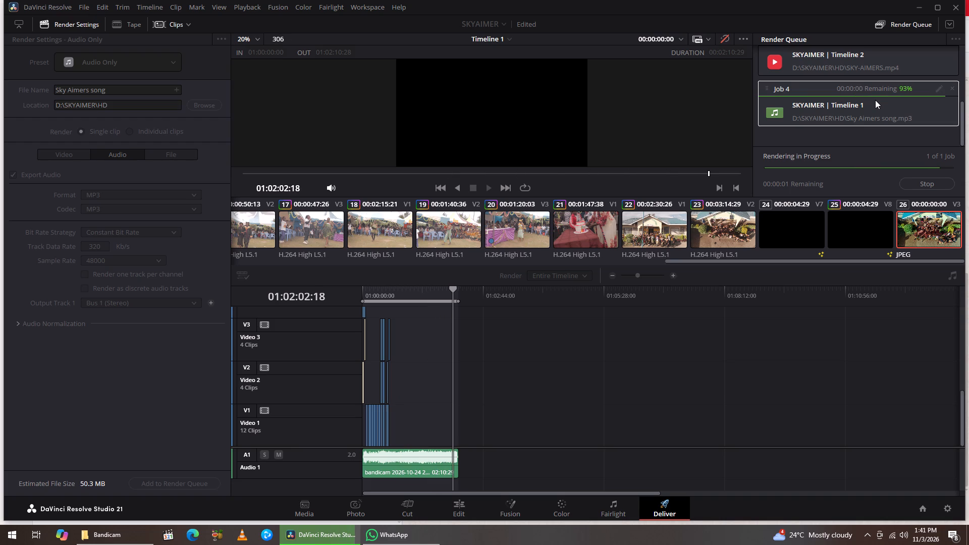
Open the folder containing the rendered Sky Aimers song.mp3 from its completed render job, Job 4.
right_drag(804, 127, 813, 128)
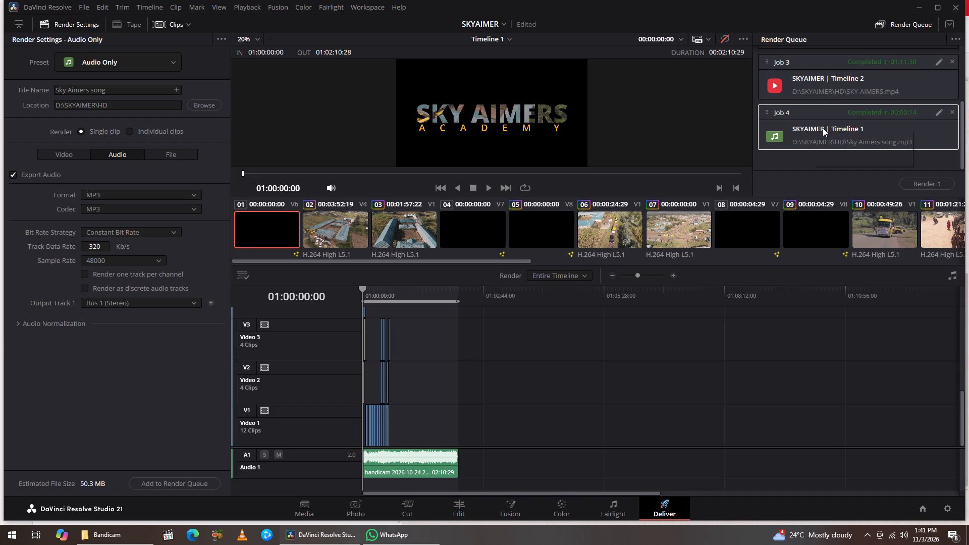
click(841, 148)
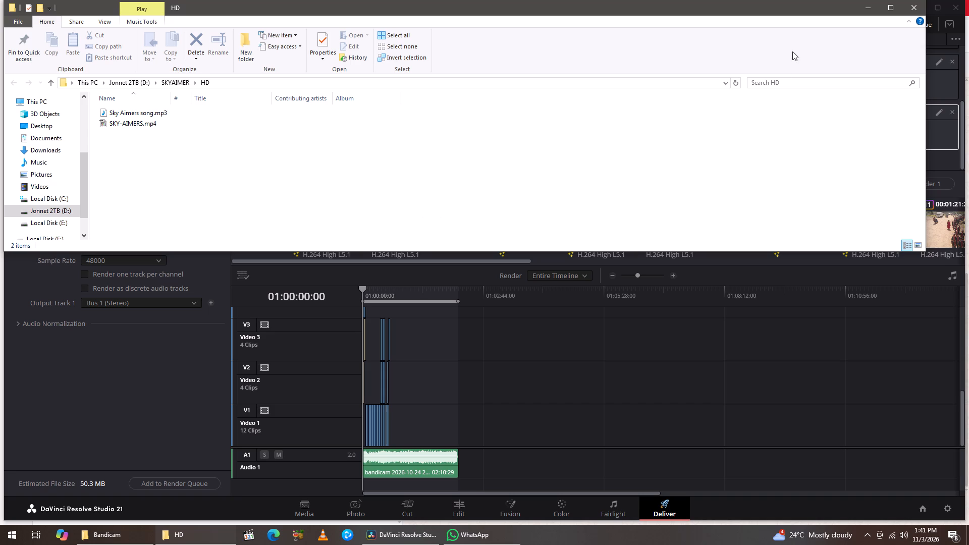
Move Sky Aimers song.mp3 from the HD folder into the Audio folder inside SKYAIMER on the D: drive.
click(157, 116)
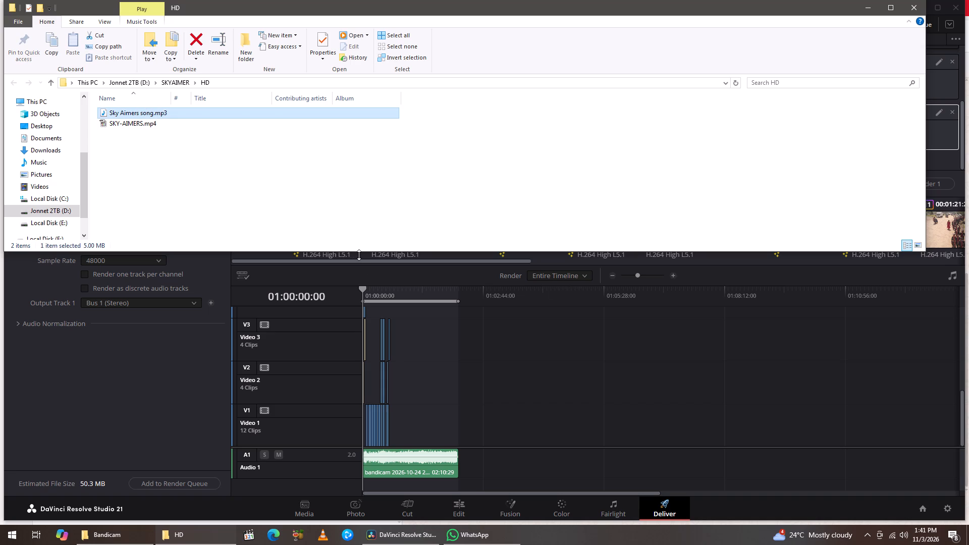
right_drag(155, 115, 155, 116)
right_drag(155, 116, 161, 116)
click(265, 217)
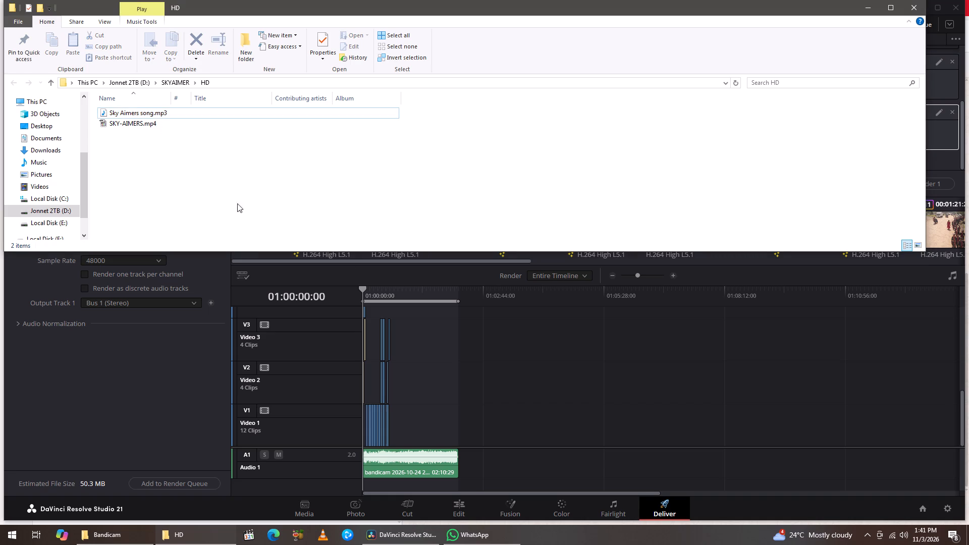
right_drag(122, 115, 128, 115)
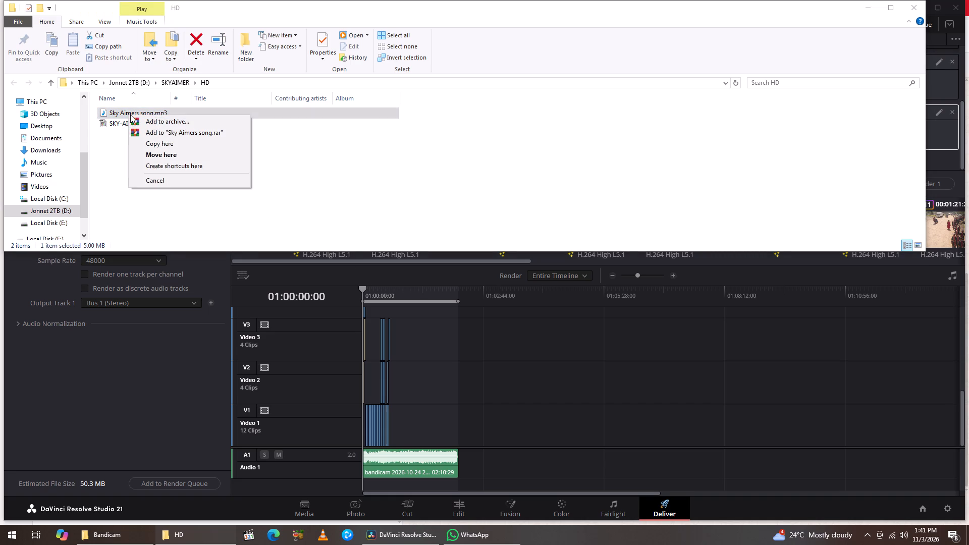
right_click(99, 111)
right_click(100, 111)
right_drag(112, 112, 111, 112)
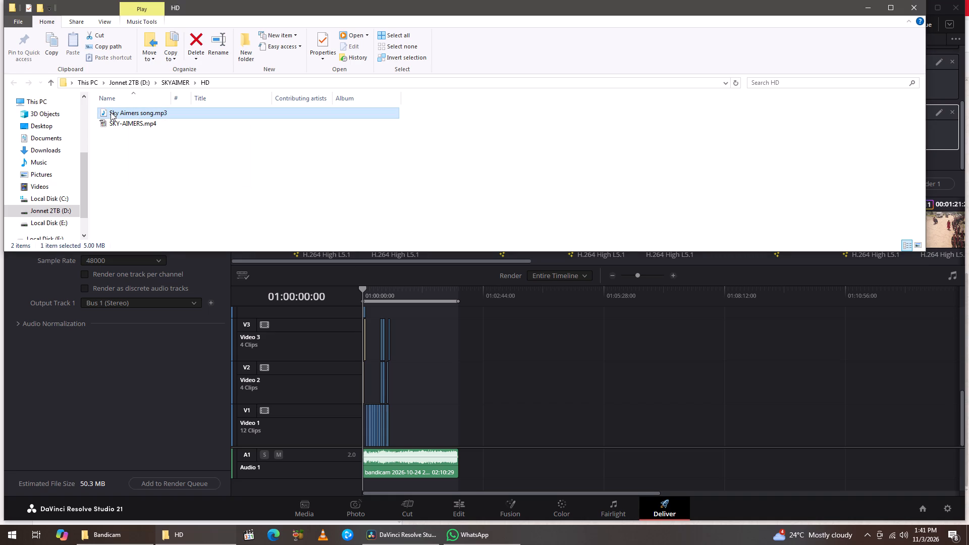
right_drag(111, 112, 117, 112)
right_click(119, 112)
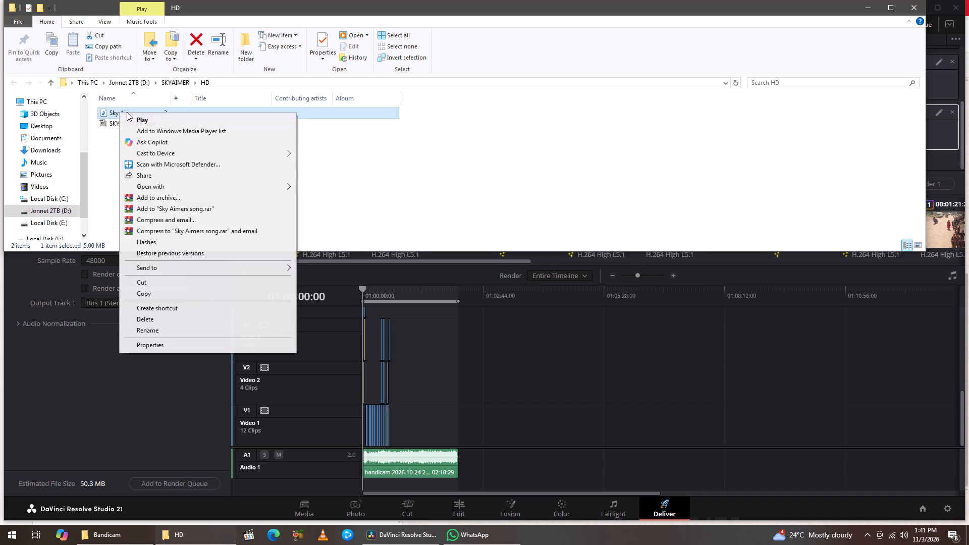
click(150, 281)
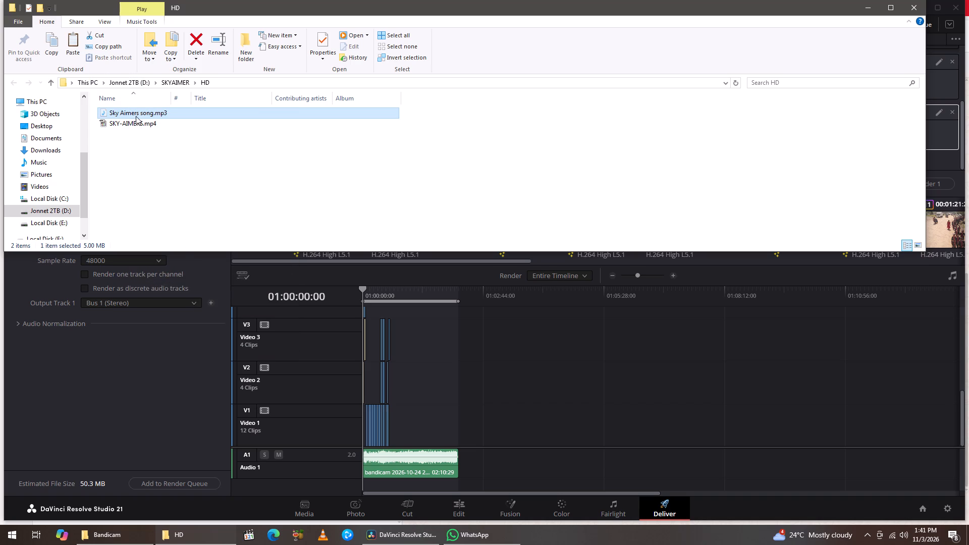
click(137, 81)
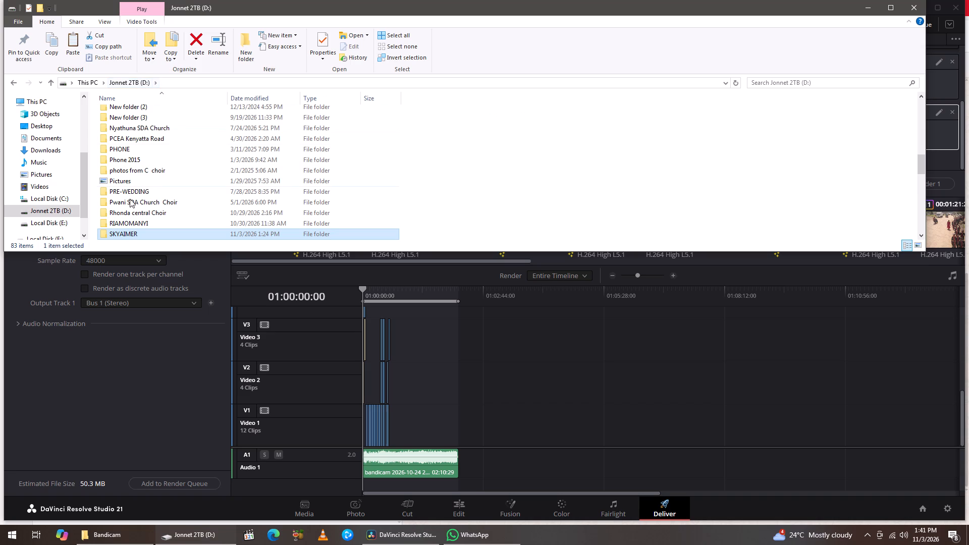
double_click(124, 235)
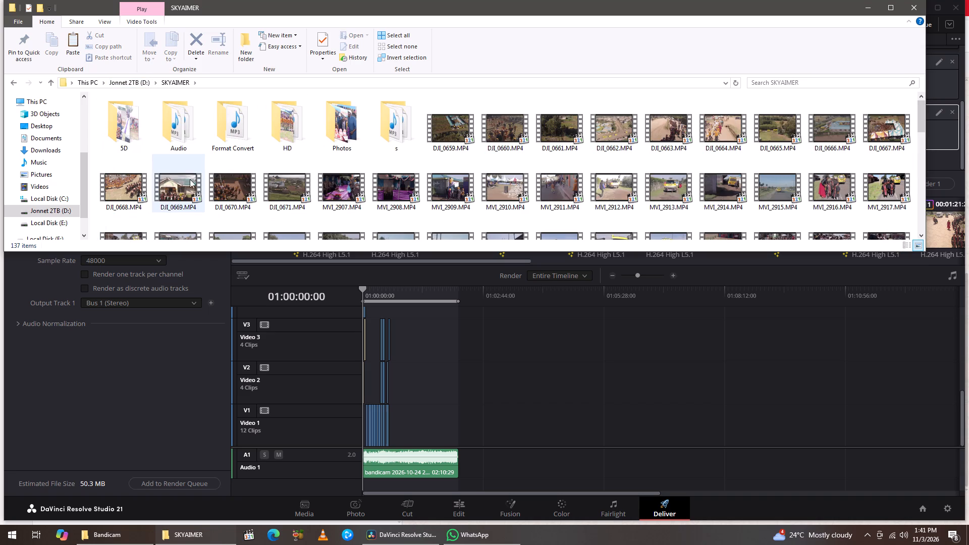
double_click(185, 136)
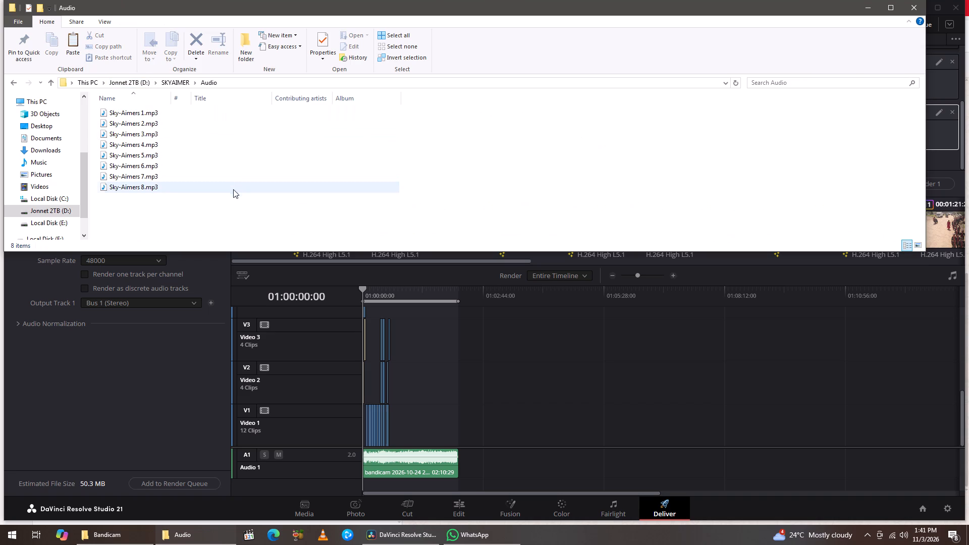
right_drag(148, 216, 163, 217)
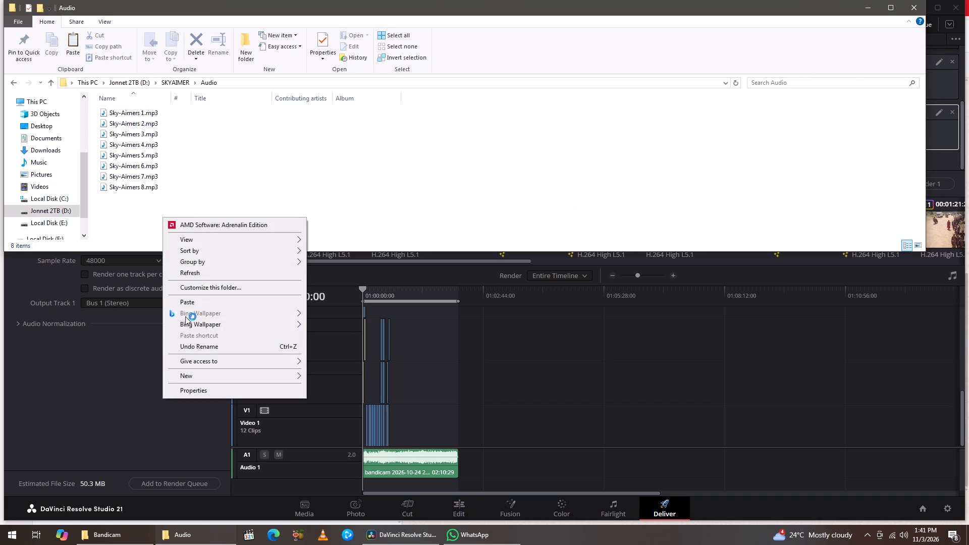
click(183, 304)
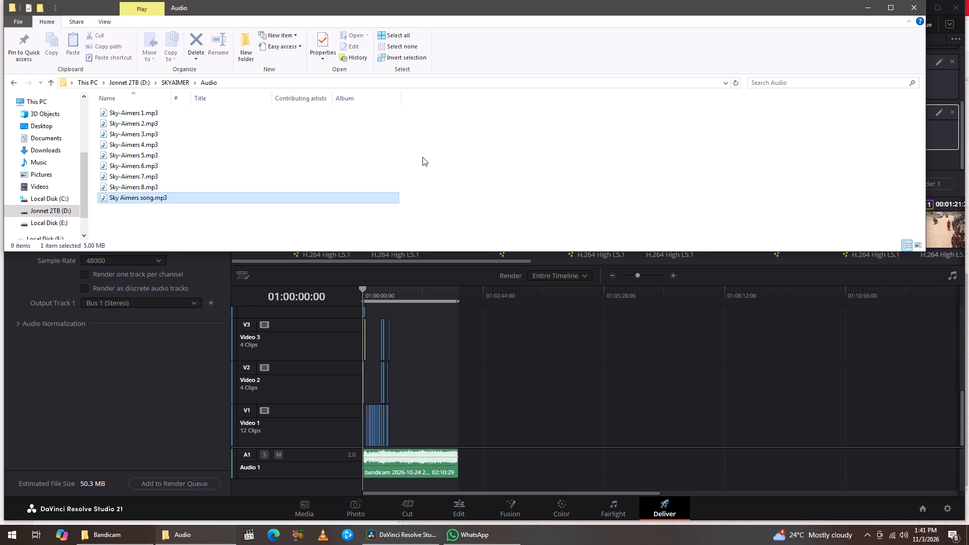